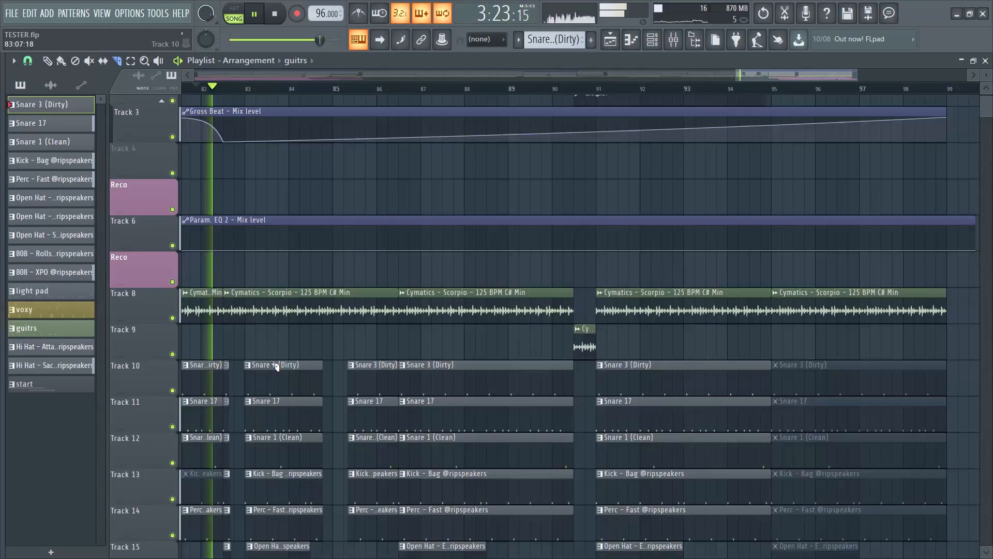
Slice the Cymatics - Scorpio clip on Track 8 where the drum clips resume after bar 85.
{"action": "scroll", "coordinate": [271, 363], "scroll_direction": "up", "scroll_amount": 10}
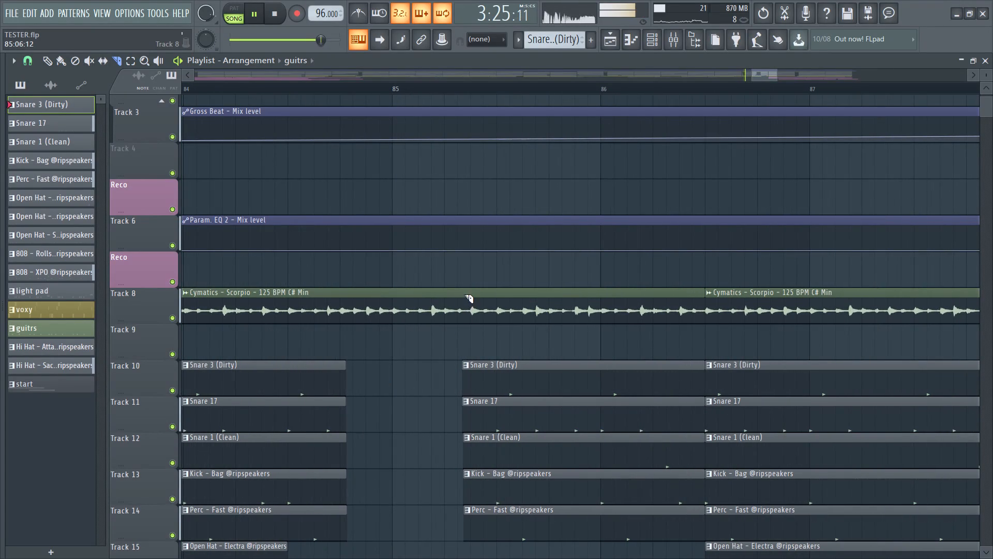
{"action": "left_click_drag", "start_coordinate": [464, 295], "coordinate": [459, 360], "text": "alt"}
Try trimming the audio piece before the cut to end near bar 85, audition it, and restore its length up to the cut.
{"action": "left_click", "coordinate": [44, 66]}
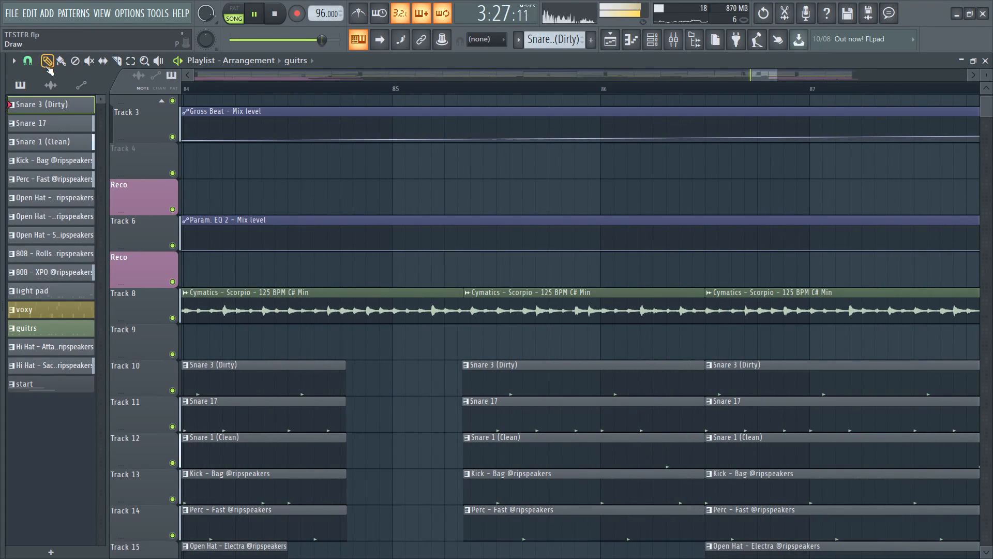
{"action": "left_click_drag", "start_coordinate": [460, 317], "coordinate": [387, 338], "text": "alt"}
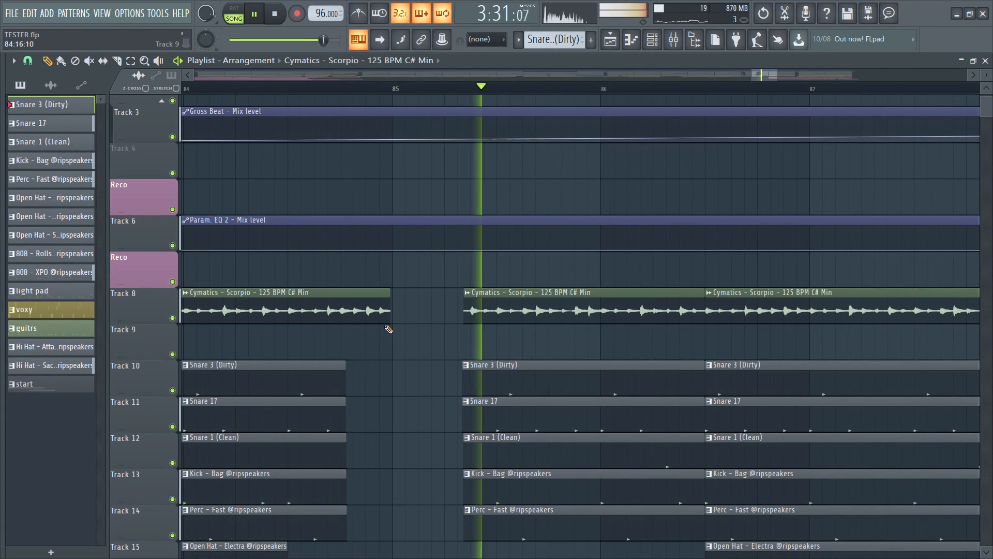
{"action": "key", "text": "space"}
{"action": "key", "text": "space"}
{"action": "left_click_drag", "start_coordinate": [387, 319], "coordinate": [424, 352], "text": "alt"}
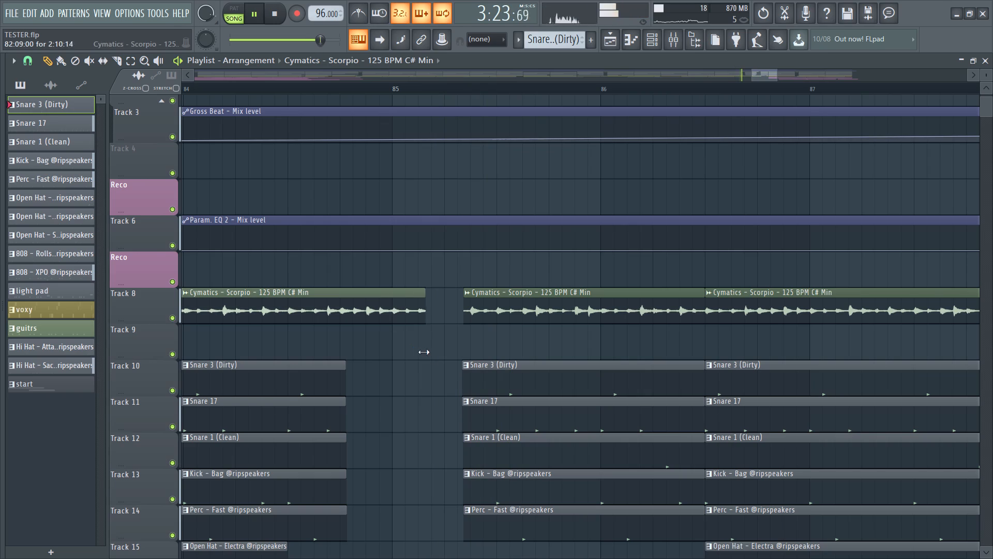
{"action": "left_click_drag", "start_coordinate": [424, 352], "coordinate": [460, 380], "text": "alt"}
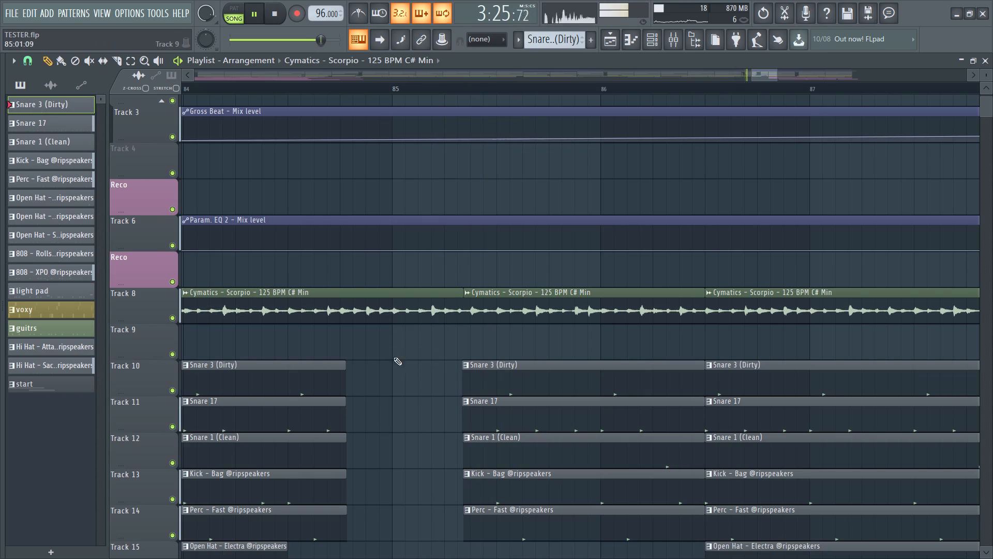
Load a second Gross Beat into effect slot 5 of the Cymatics - Scorpio mixer track.
{"action": "scroll", "coordinate": [387, 350], "scroll_direction": "down", "scroll_amount": 4, "text": "ctrl"}
{"action": "left_click", "coordinate": [667, 43]}
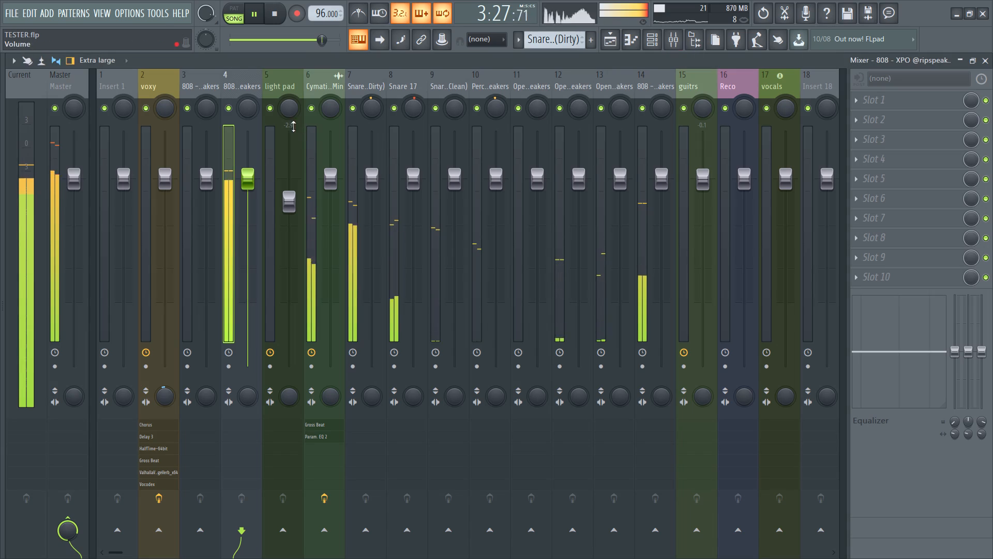
{"action": "left_click", "coordinate": [312, 85]}
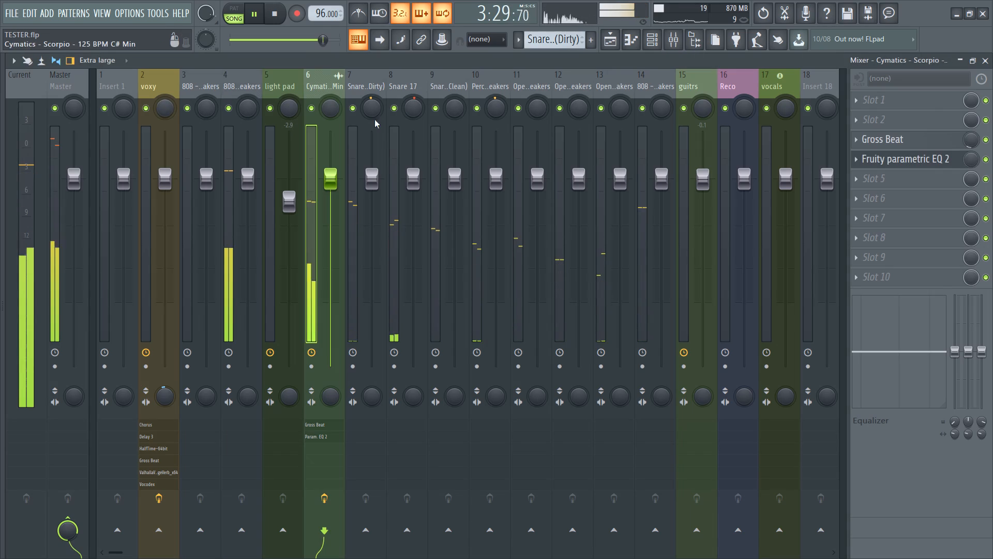
{"action": "left_click", "coordinate": [886, 178]}
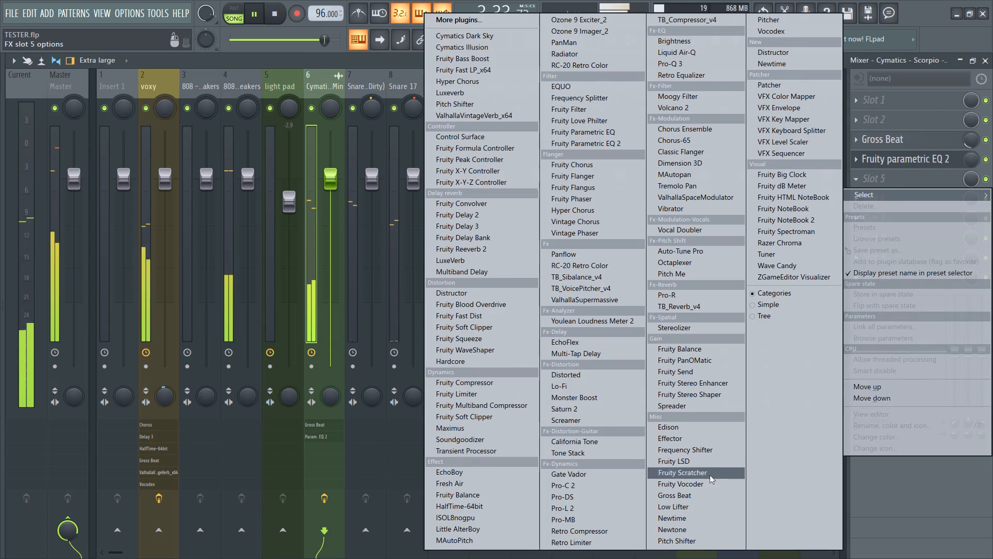
{"action": "left_click", "coordinate": [689, 491]}
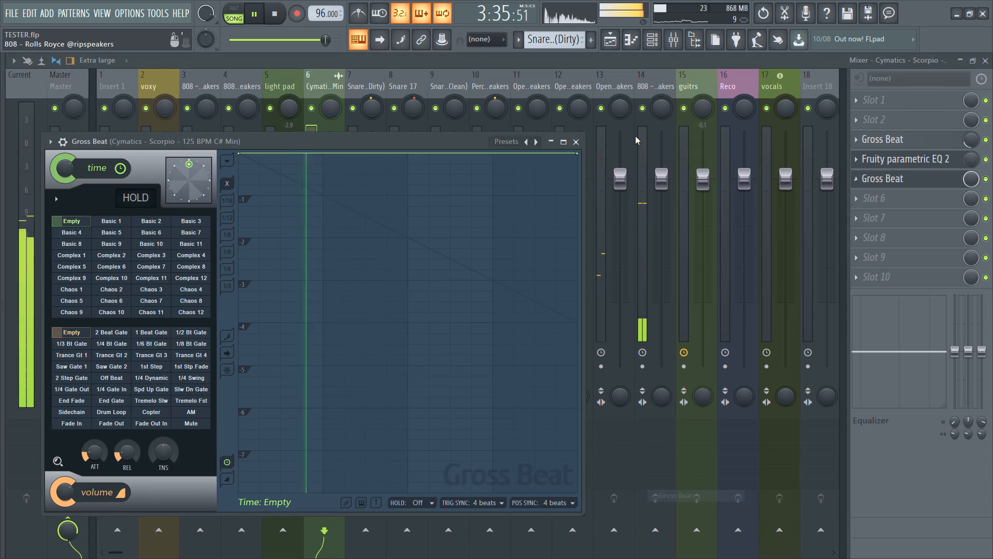
Delete the short voxy clip on Track 22 between bars 86 and 87 and replay the section.
{"action": "left_click", "coordinate": [605, 31]}
{"action": "scroll", "coordinate": [452, 325], "scroll_direction": "down", "scroll_amount": 7}
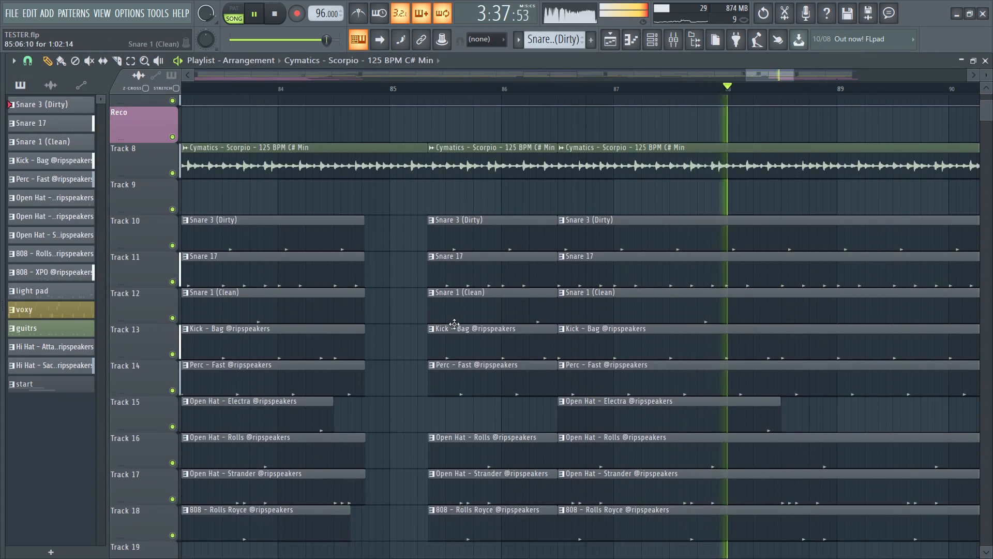
{"action": "scroll", "coordinate": [454, 324], "scroll_direction": "down", "scroll_amount": 7}
{"action": "scroll", "coordinate": [606, 394], "scroll_direction": "up", "scroll_amount": 3}
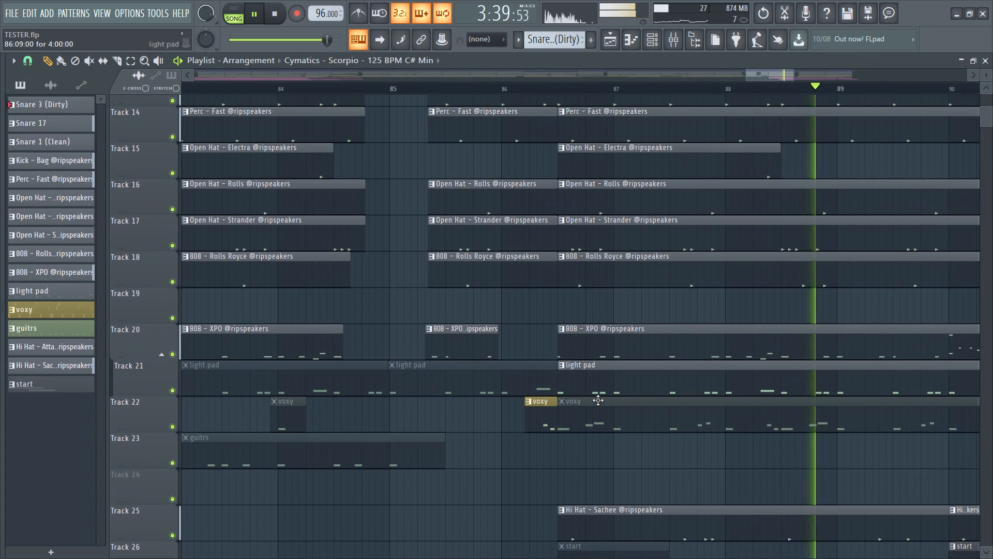
{"action": "right_click", "coordinate": [539, 428]}
{"action": "scroll", "coordinate": [401, 391], "scroll_direction": "down", "scroll_amount": 3, "text": "ctrl"}
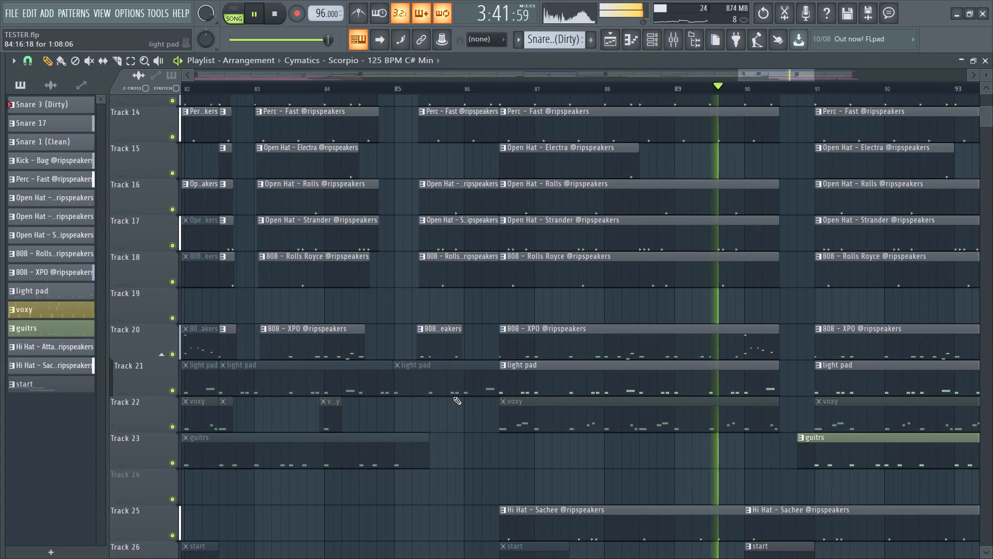
{"action": "scroll", "coordinate": [463, 400], "scroll_direction": "down", "scroll_amount": 3, "text": "ctrl"}
{"action": "key", "text": "space"}
{"action": "key", "text": "space"}
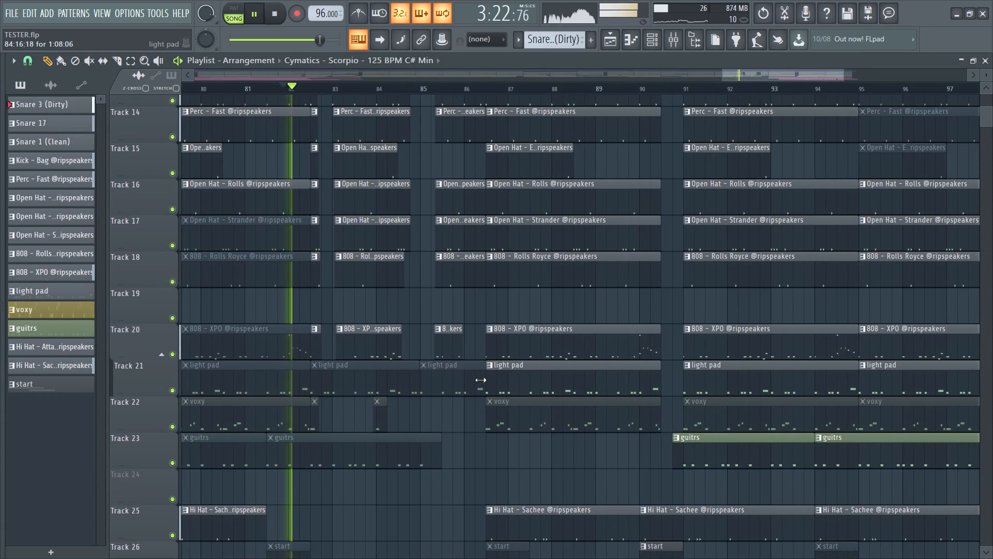
Load the Repeater preset in the Gross Beat in slot 5 of the Cymatics - Scorpio mixer track.
{"action": "scroll", "coordinate": [371, 311], "scroll_direction": "up", "scroll_amount": 4}
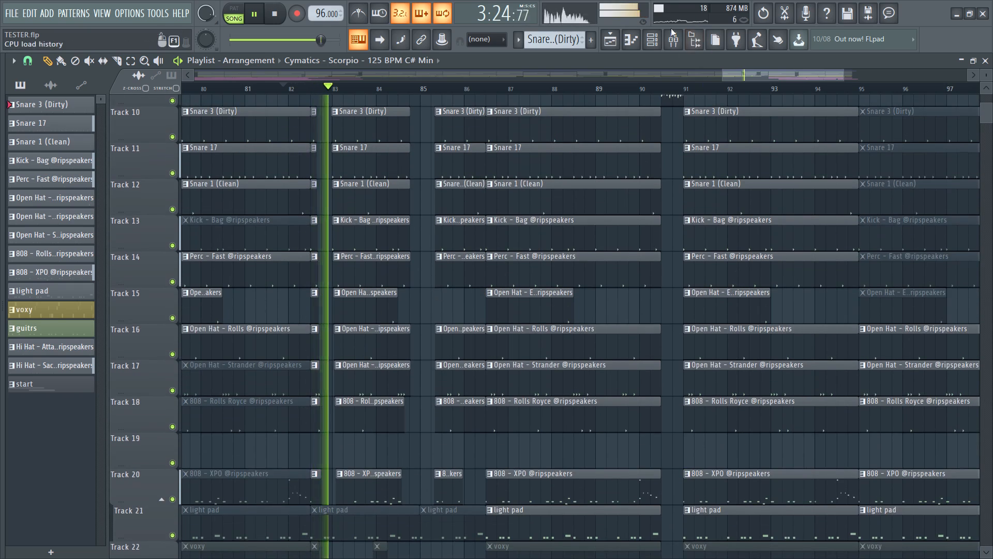
{"action": "left_click", "coordinate": [670, 45]}
{"action": "left_click", "coordinate": [924, 190]}
{"action": "double_click", "coordinate": [910, 175]}
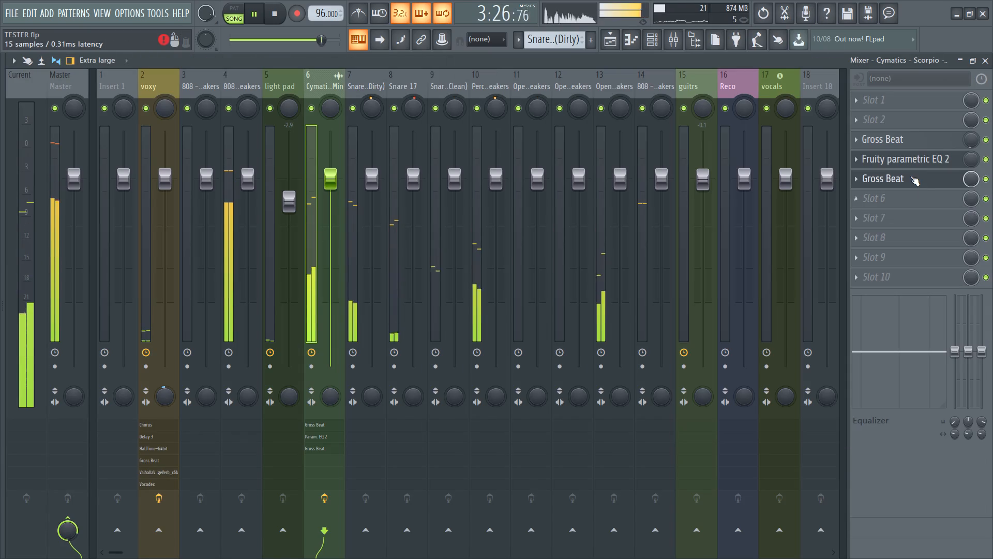
{"action": "left_click", "coordinate": [876, 180]}
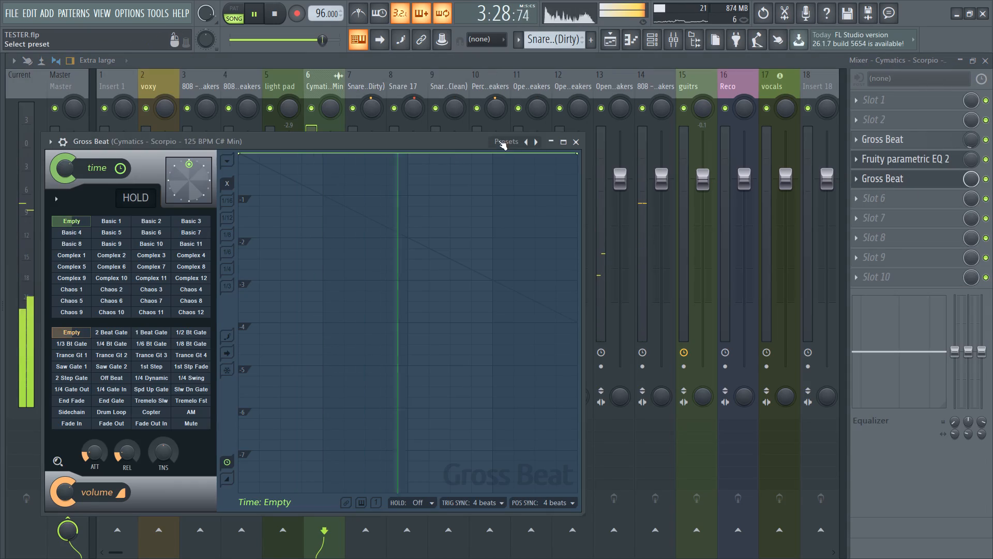
{"action": "left_click", "coordinate": [498, 140]}
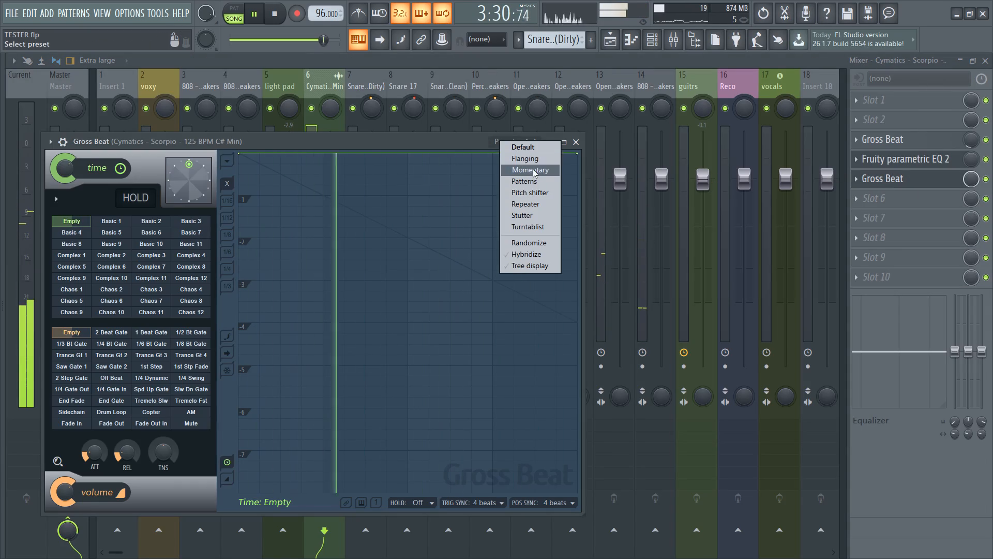
{"action": "left_click", "coordinate": [541, 202]}
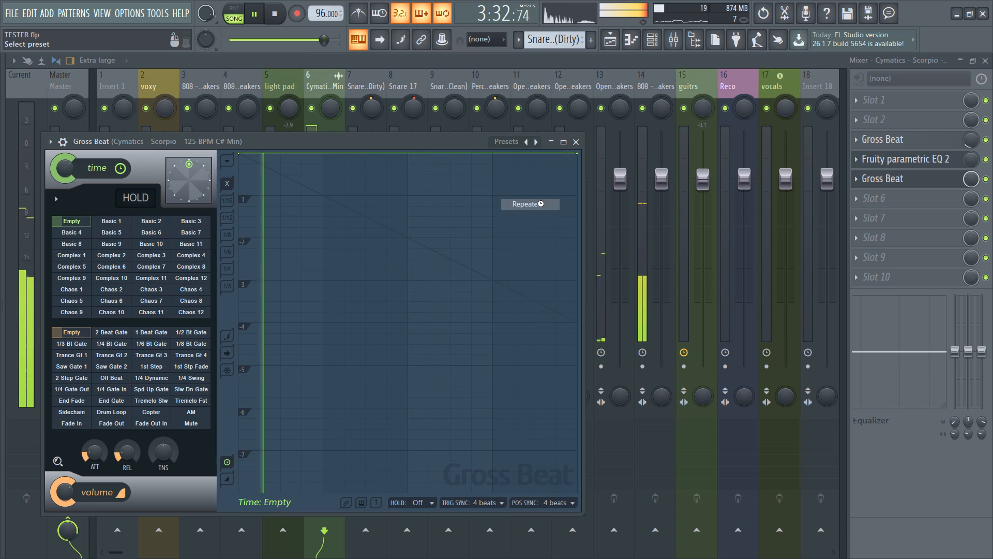
Replay the section and set Gross Beat's time pattern to Repeat c.
{"action": "key", "text": "space"}
{"action": "key", "text": "space"}
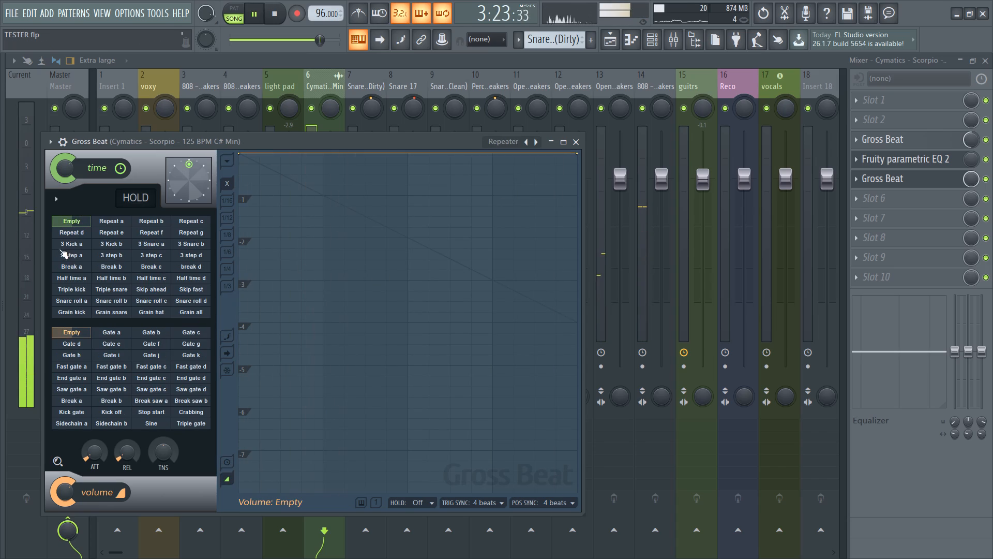
{"action": "left_click", "coordinate": [197, 223]}
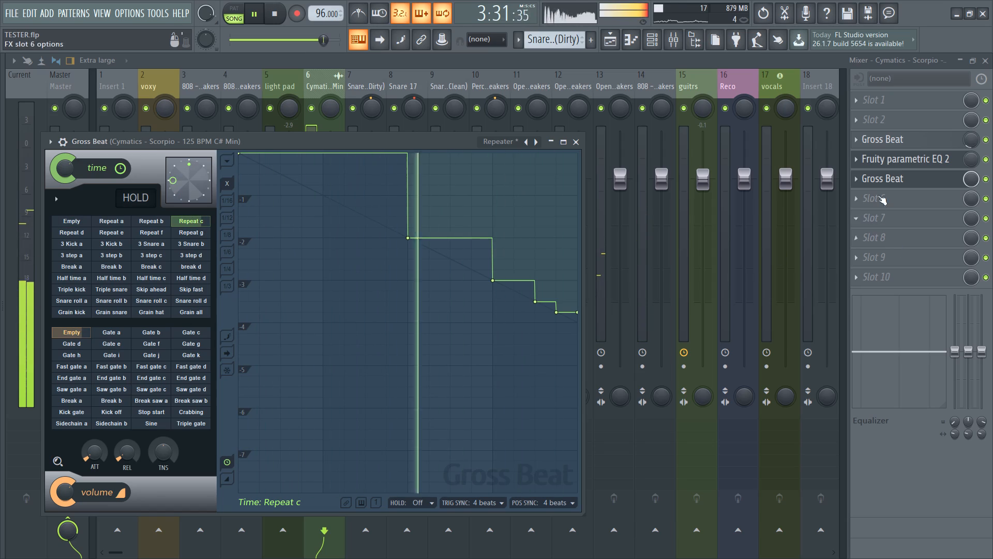
Create an automation clip for the mix level of the Gross Beat in slot 5.
{"action": "right_click", "coordinate": [969, 176]}
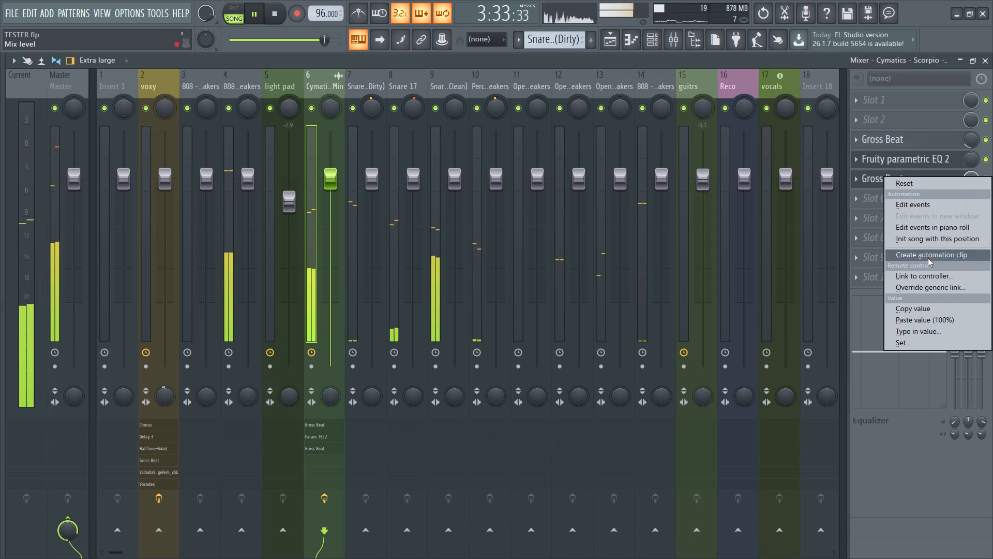
{"action": "left_click", "coordinate": [922, 259]}
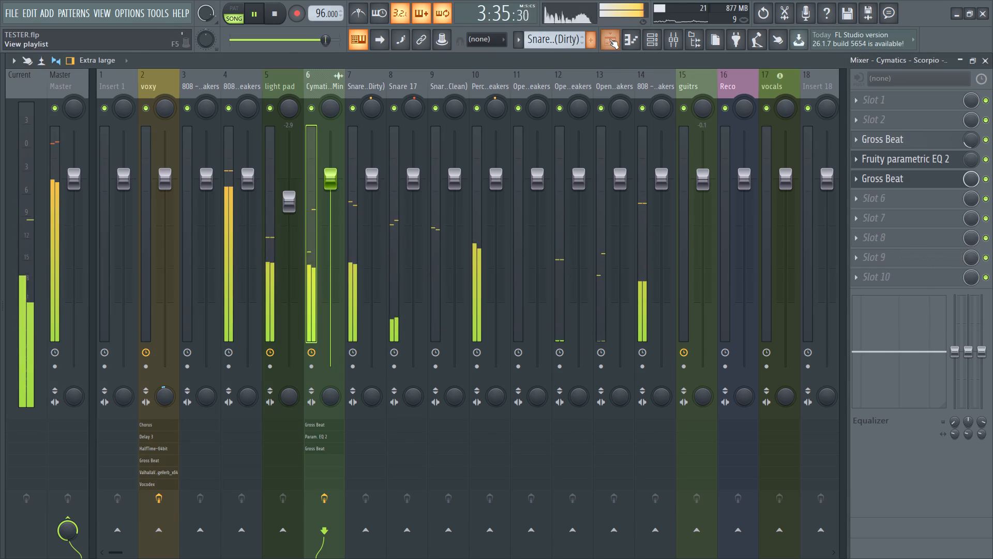
Lower the start point of the new Gross Beat - Mix level clip on Track 24 to the bottom.
{"action": "left_click", "coordinate": [610, 39]}
{"action": "scroll", "coordinate": [270, 448], "scroll_direction": "down", "scroll_amount": 6, "text": "ctrl"}
{"action": "key", "text": "space"}
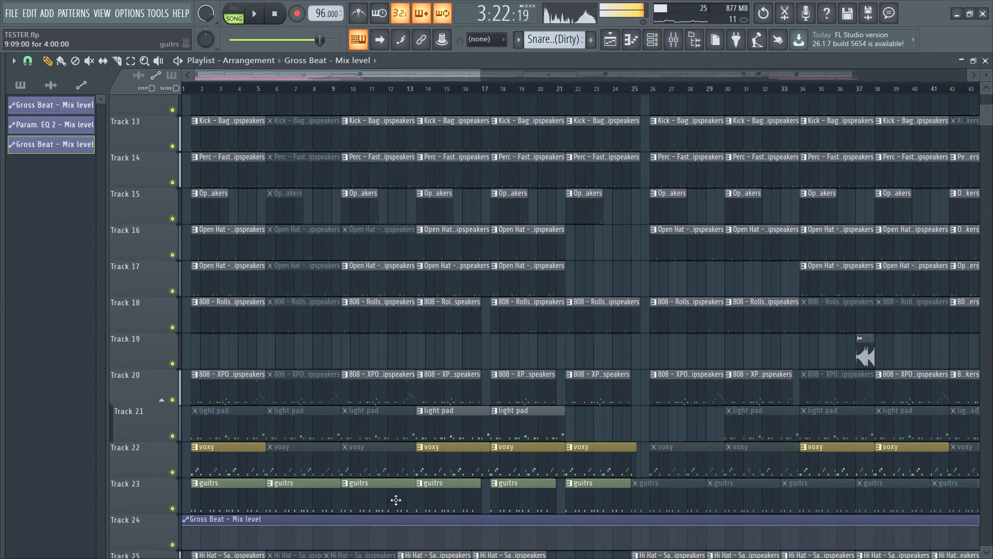
{"action": "key", "text": "space"}
{"action": "scroll", "coordinate": [392, 517], "scroll_direction": "down", "scroll_amount": 6, "text": "ctrl"}
{"action": "scroll", "coordinate": [547, 558], "scroll_direction": "down", "scroll_amount": 5, "text": "ctrl"}
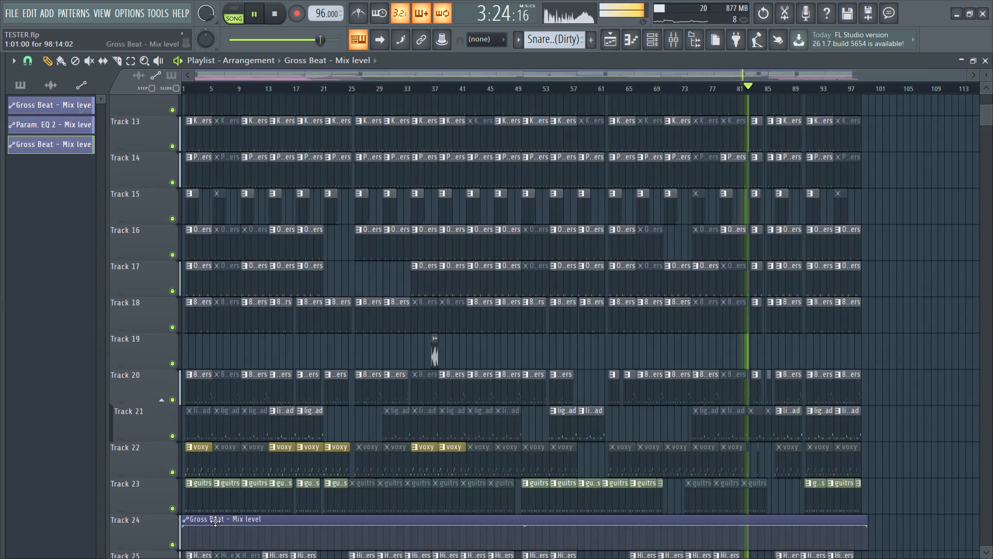
{"action": "left_click_drag", "start_coordinate": [182, 529], "coordinate": [178, 558]}
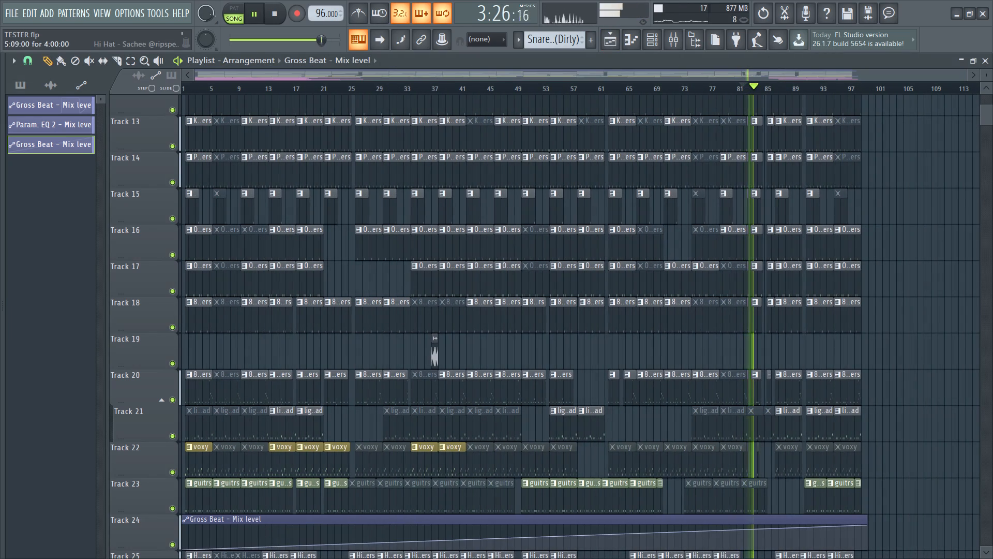
Add an automation point to the Track 24 clip at about bar 82.6 and lower it to the bottom.
{"action": "scroll", "coordinate": [822, 551], "scroll_direction": "up", "scroll_amount": 3, "text": "ctrl"}
{"action": "scroll", "coordinate": [712, 542], "scroll_direction": "up", "scroll_amount": 3, "text": "ctrl"}
{"action": "right_click", "coordinate": [699, 533]}
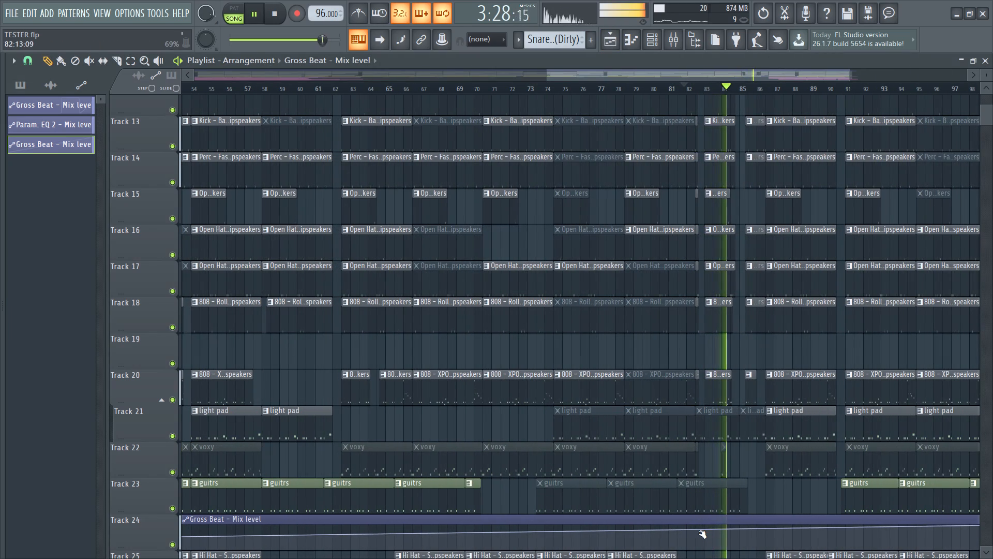
{"action": "left_click_drag", "start_coordinate": [699, 534], "coordinate": [698, 554]}
Add a peak at about bar 85.2 and a return to the bottom at about bar 86.5 in the Track 24 mix automation.
{"action": "key", "text": "space"}
{"action": "key", "text": "space"}
{"action": "scroll", "coordinate": [727, 549], "scroll_direction": "up", "scroll_amount": 5, "text": "ctrl"}
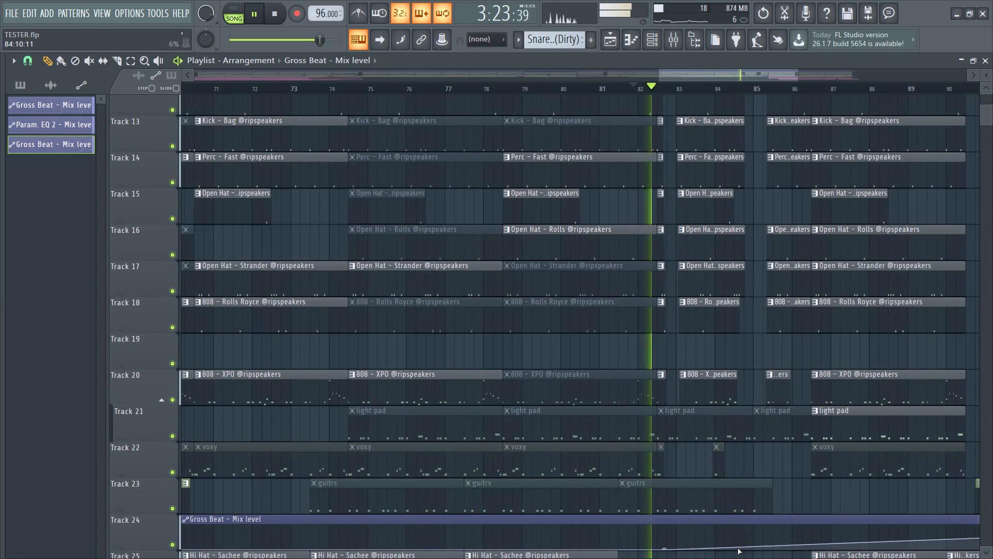
{"action": "scroll", "coordinate": [738, 548], "scroll_direction": "up", "scroll_amount": 4, "text": "ctrl"}
{"action": "right_click", "coordinate": [783, 547]}
{"action": "left_click_drag", "start_coordinate": [781, 546], "coordinate": [784, 525]}
{"action": "right_click", "coordinate": [855, 533]}
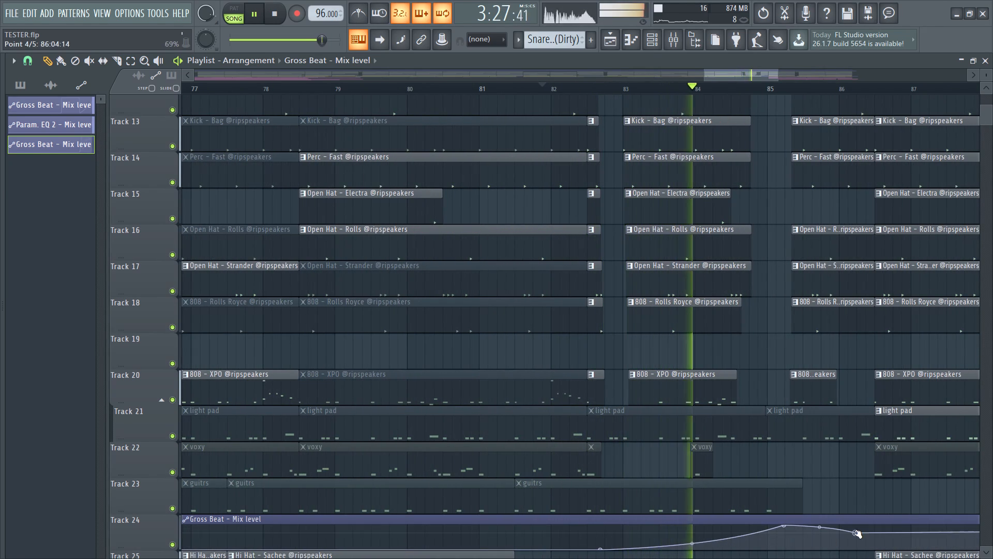
{"action": "left_click_drag", "start_coordinate": [855, 533], "coordinate": [872, 551]}
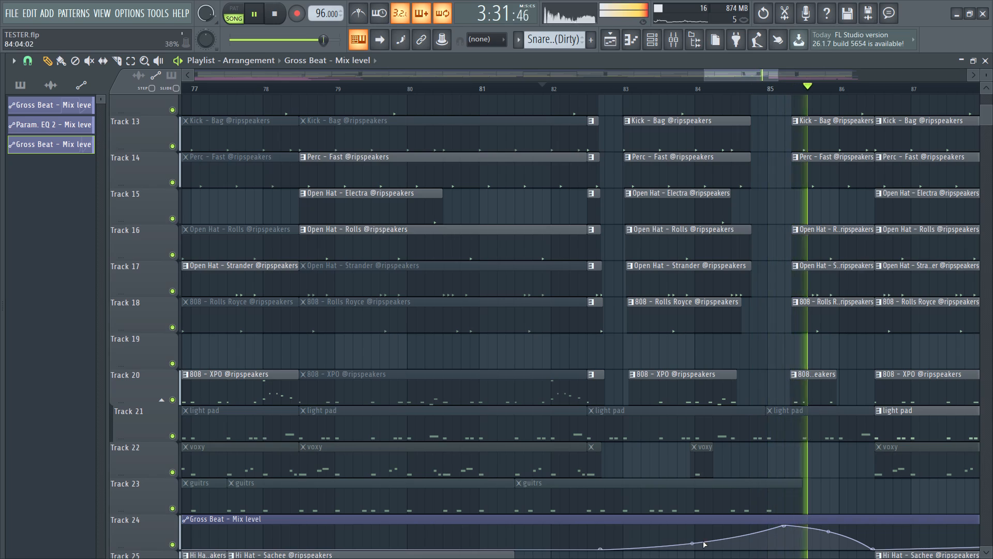
Bend the rising curve so it climbs late and steeply, and move its 100% peak earlier to about bar 84.7.
{"action": "left_click_drag", "start_coordinate": [692, 542], "coordinate": [704, 131]}
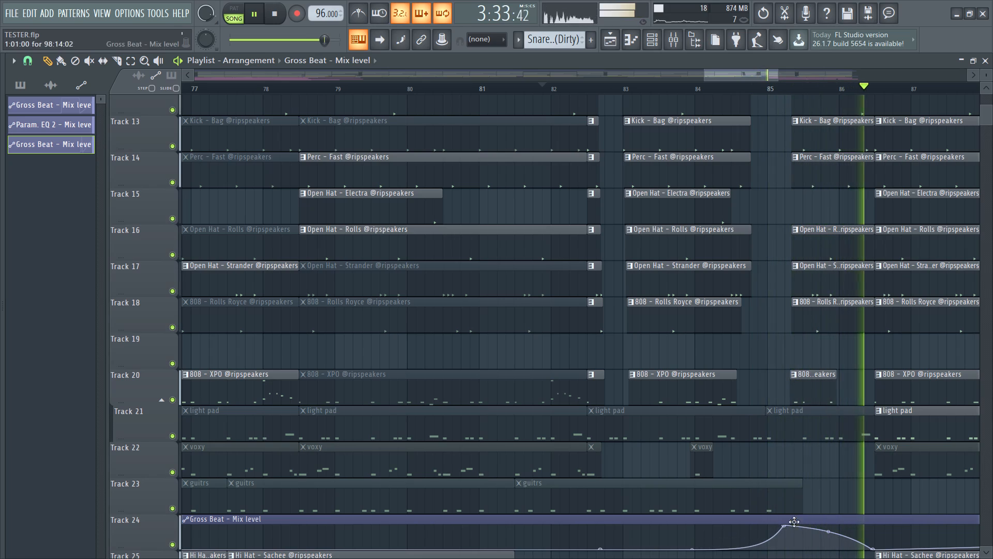
{"action": "left_click_drag", "start_coordinate": [783, 526], "coordinate": [751, 521]}
{"action": "key", "text": "space"}
{"action": "key", "text": "space"}
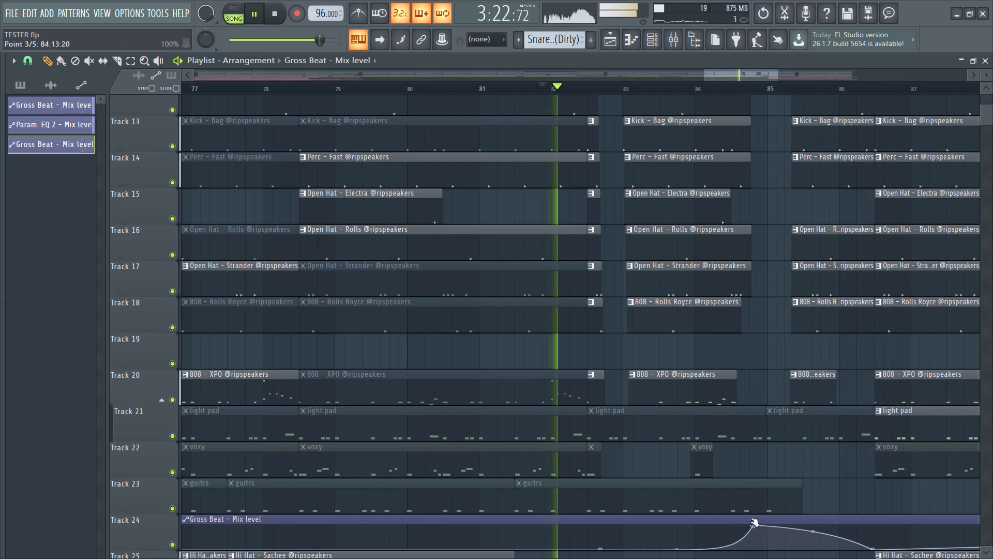
{"action": "left_click_drag", "start_coordinate": [751, 521], "coordinate": [747, 520]}
Listen through the transition with the Gross Beat mix automation and replay it with the mixer open.
{"action": "scroll", "coordinate": [795, 521], "scroll_direction": "up", "scroll_amount": 3, "text": "ctrl"}
{"action": "scroll", "coordinate": [785, 517], "scroll_direction": "down", "scroll_amount": 1}
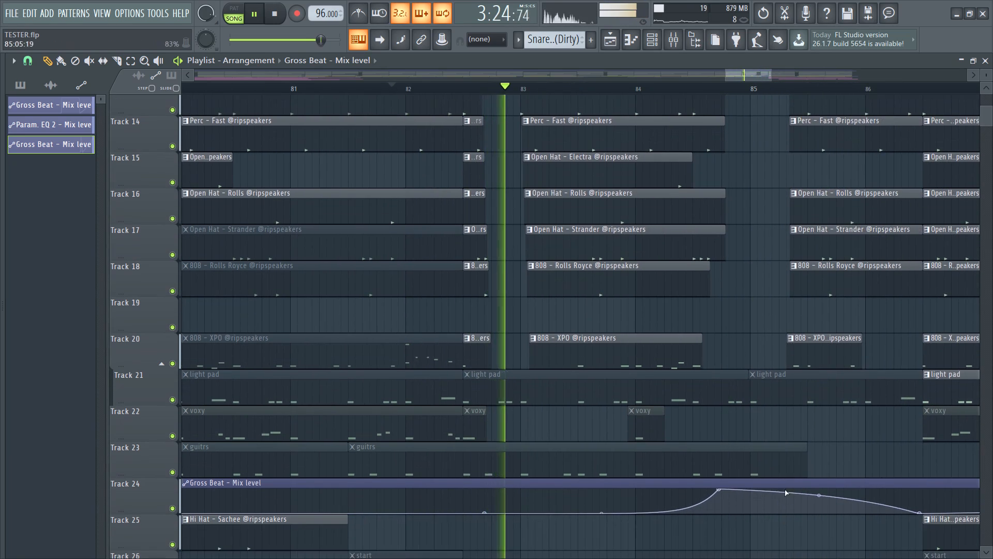
{"action": "scroll", "coordinate": [781, 486], "scroll_direction": "down", "scroll_amount": 3}
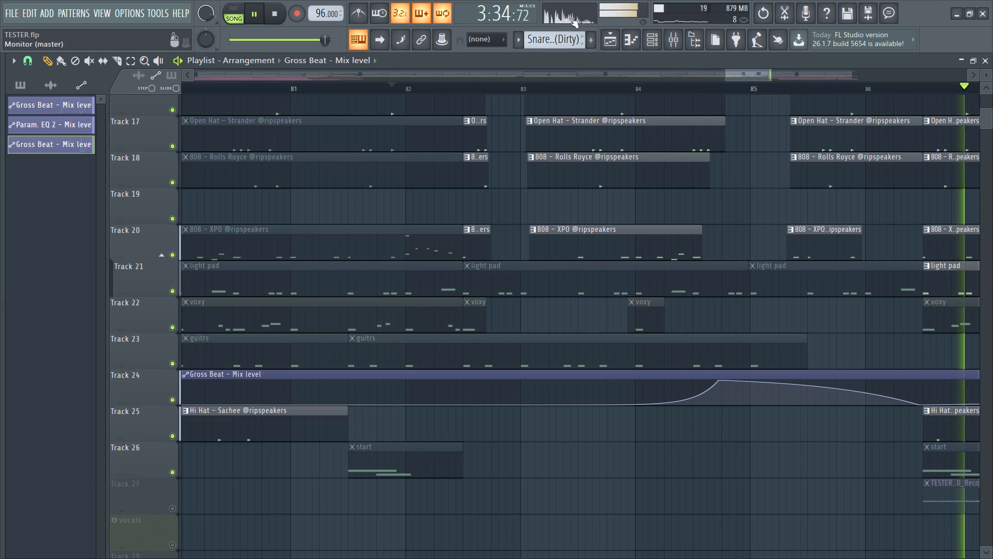
{"action": "scroll", "coordinate": [892, 274], "scroll_direction": "up", "scroll_amount": 3}
{"action": "scroll", "coordinate": [858, 238], "scroll_direction": "up", "scroll_amount": 1}
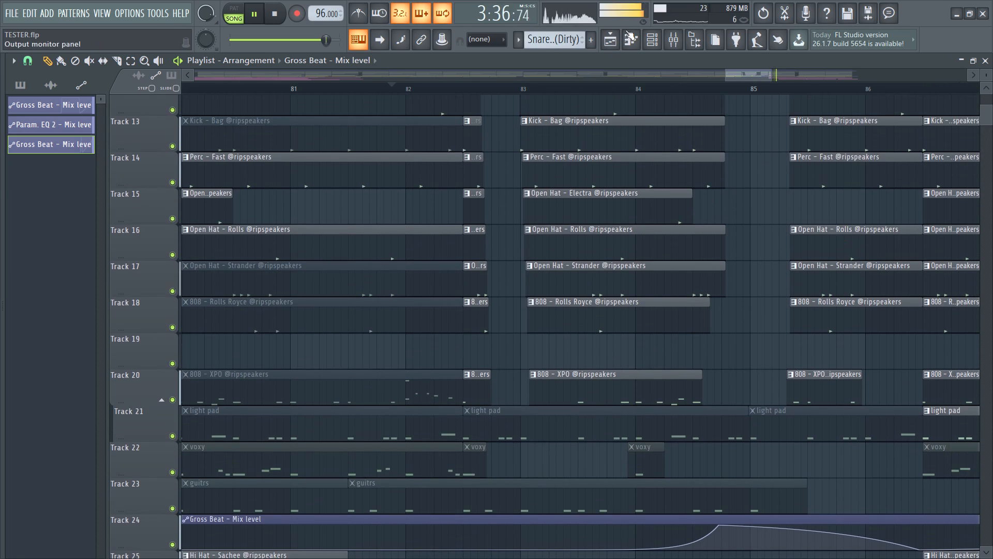
{"action": "left_click", "coordinate": [667, 43]}
{"action": "key", "text": "space"}
{"action": "key", "text": "space"}
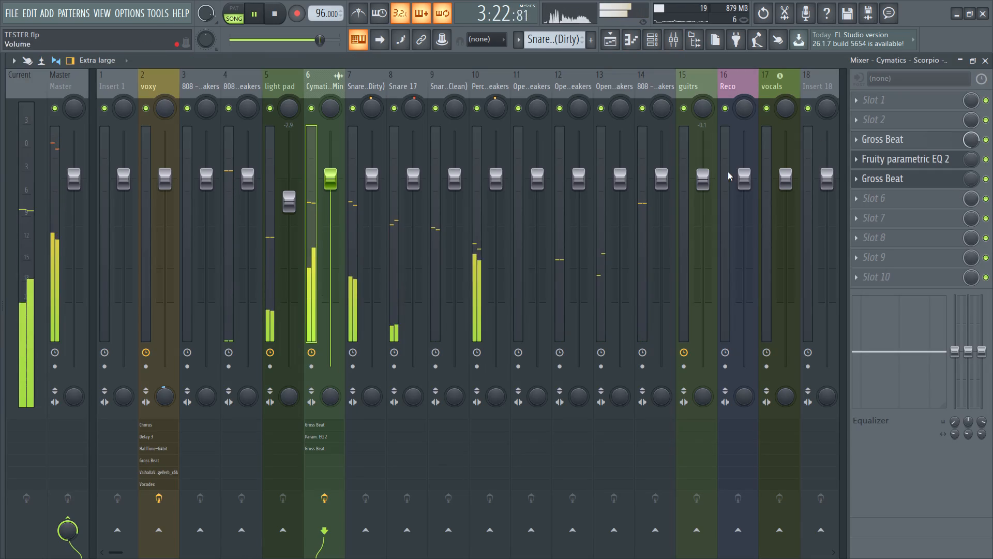
Bow the falling curve after the 100% peak slightly upward in the Track 24 mix automation, keeping the peak at about bar 84.7.
{"action": "left_click", "coordinate": [614, 36]}
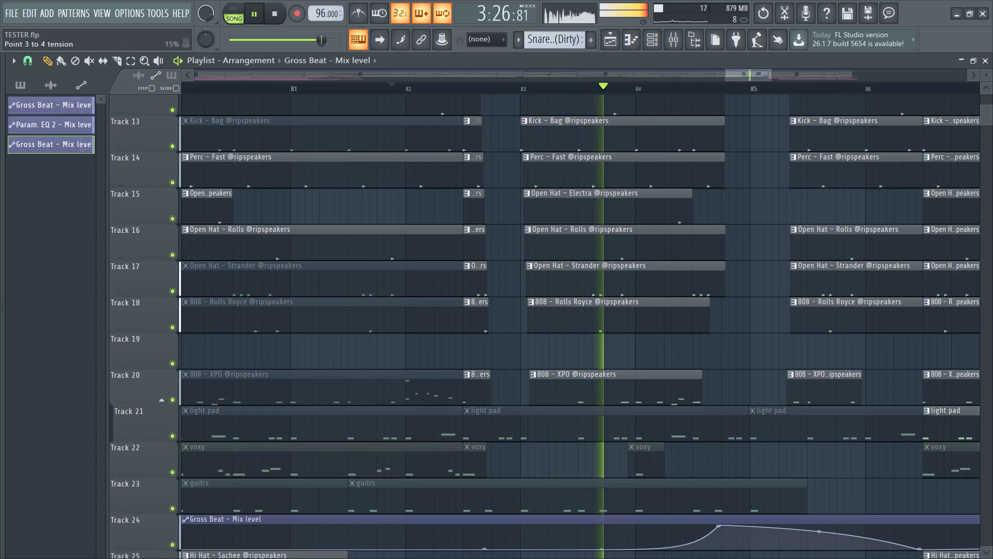
{"action": "left_click_drag", "start_coordinate": [815, 531], "coordinate": [817, 524]}
{"action": "left_click_drag", "start_coordinate": [722, 526], "coordinate": [718, 520]}
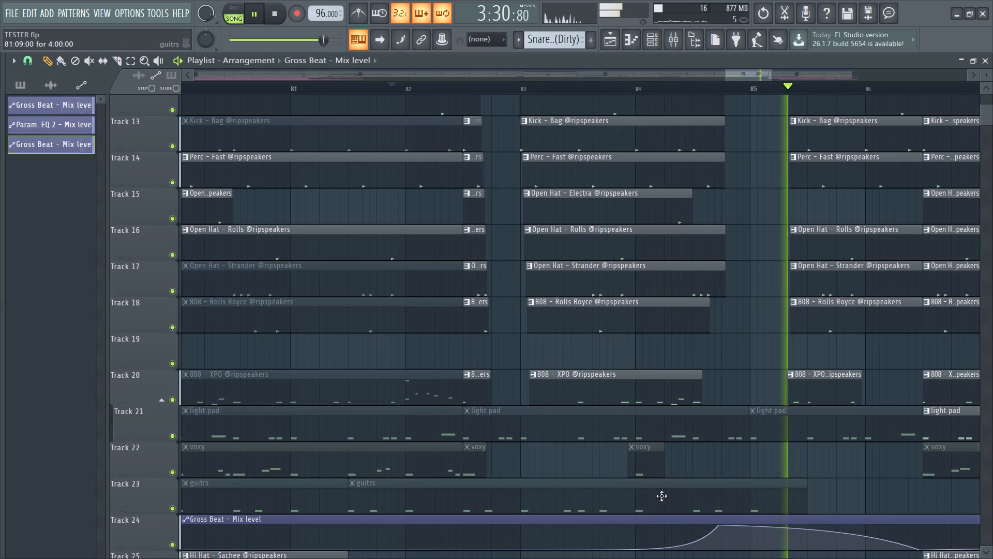
Open the slot 5 Gross Beat on the Cymatics - Scorpio mixer track and replay the transition.
{"action": "left_click", "coordinate": [665, 41]}
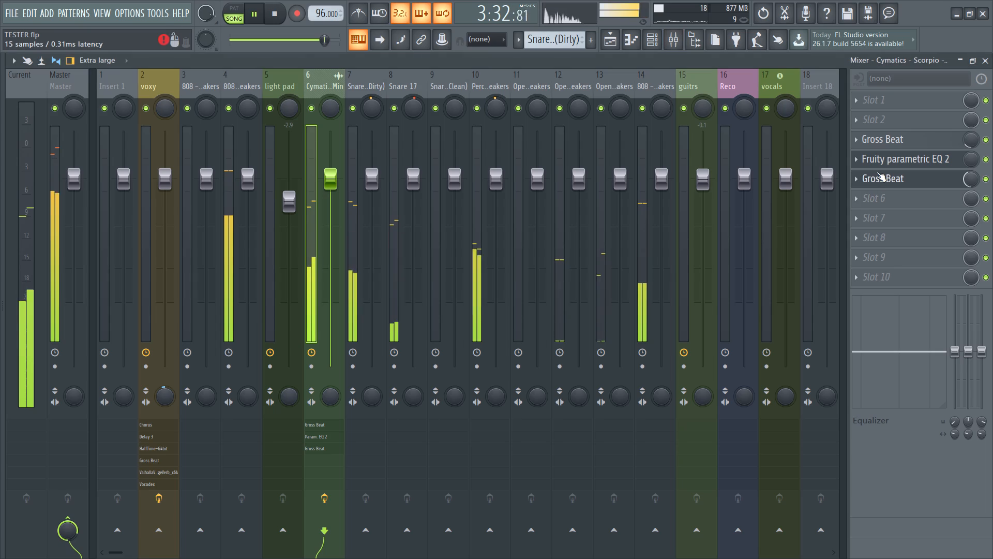
{"action": "double_click", "coordinate": [885, 181]}
{"action": "key", "text": "space"}
{"action": "key", "text": "space"}
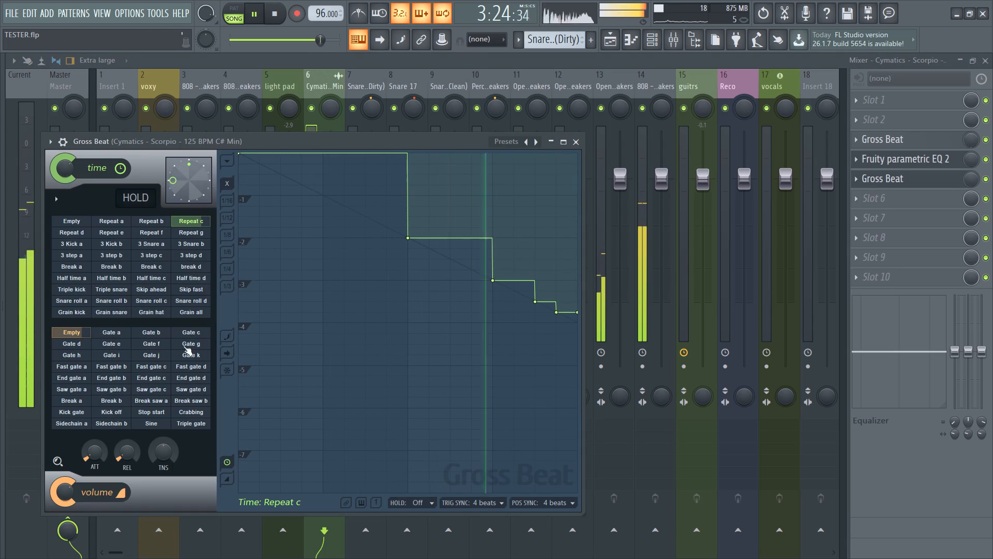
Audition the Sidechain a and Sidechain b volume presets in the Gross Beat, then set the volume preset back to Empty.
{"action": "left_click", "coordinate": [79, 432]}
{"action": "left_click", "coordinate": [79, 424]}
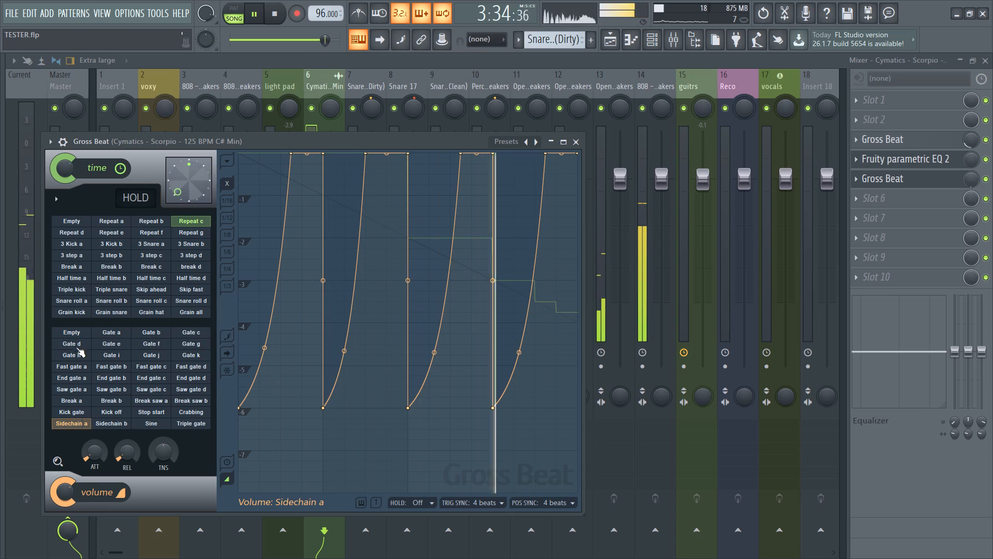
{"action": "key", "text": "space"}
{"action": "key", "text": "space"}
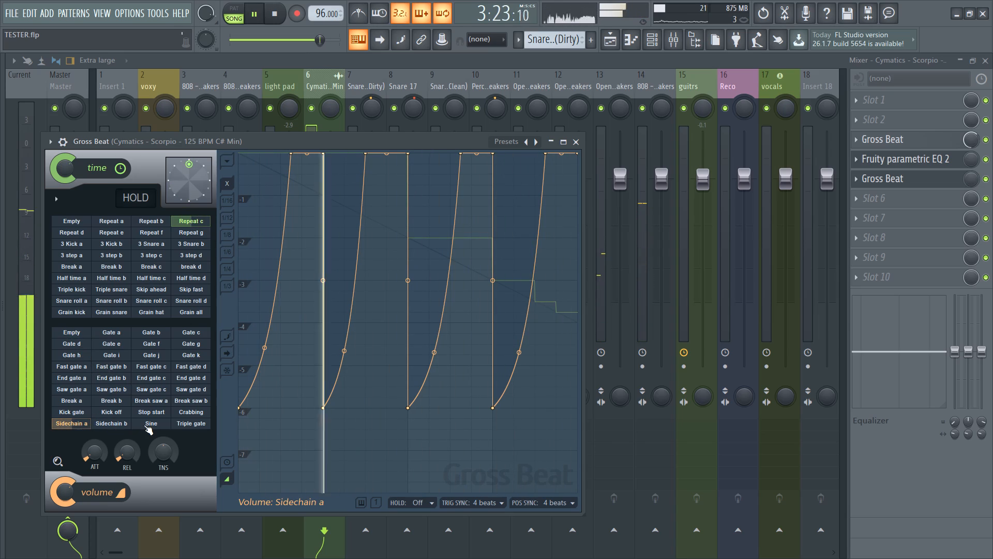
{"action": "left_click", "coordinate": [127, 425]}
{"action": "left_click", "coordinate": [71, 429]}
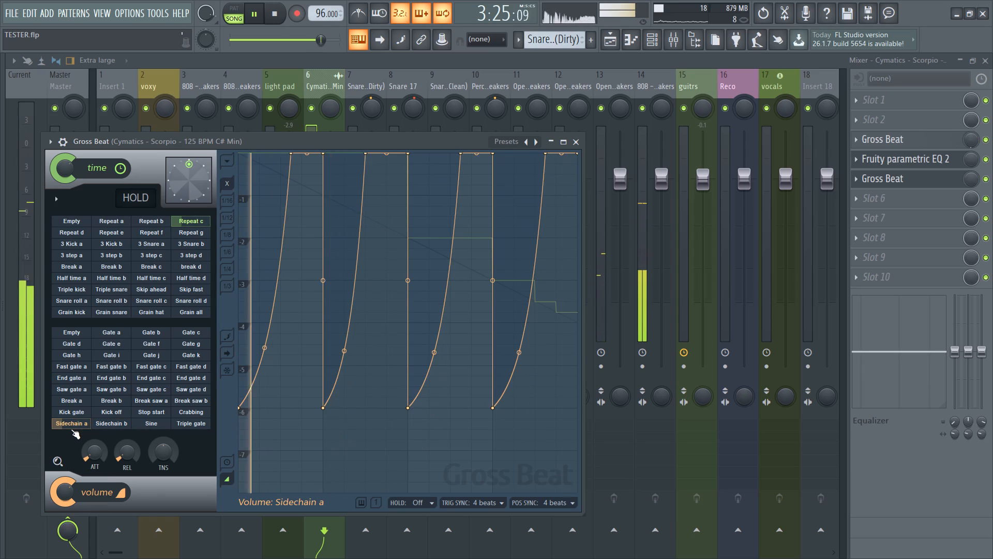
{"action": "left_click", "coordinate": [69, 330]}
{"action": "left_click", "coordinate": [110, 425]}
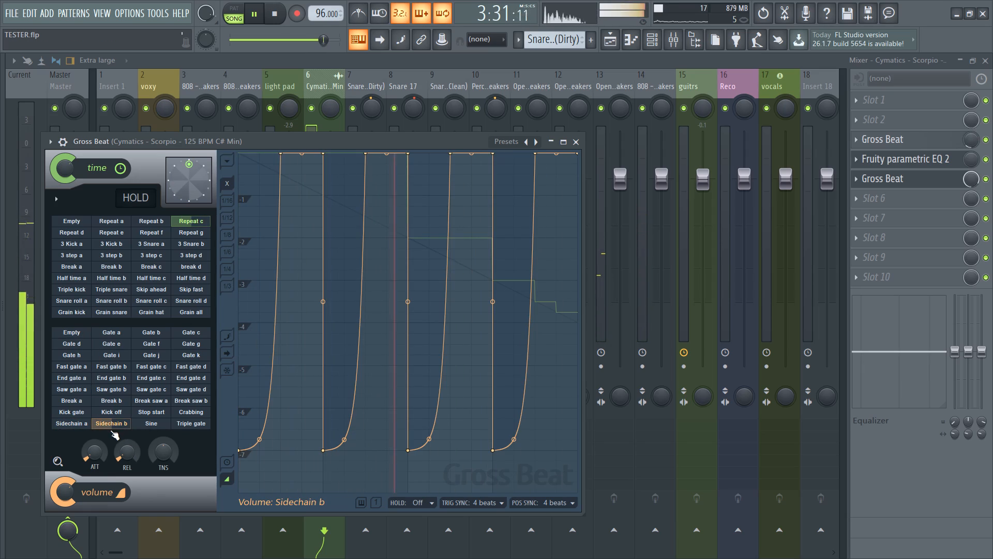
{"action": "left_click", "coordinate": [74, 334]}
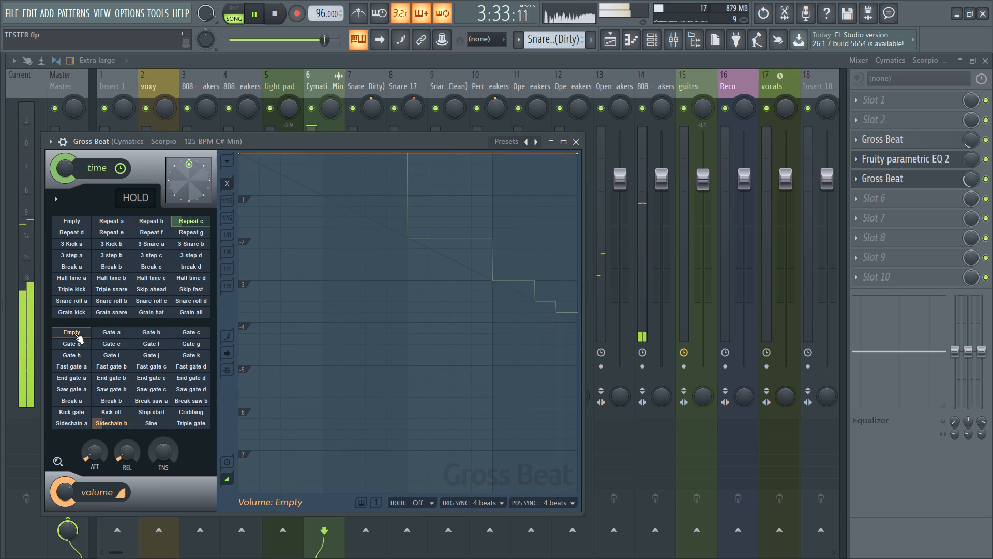
Set the Gross Beat time preset to Repeat e and replay the transition.
{"action": "left_click", "coordinate": [116, 229]}
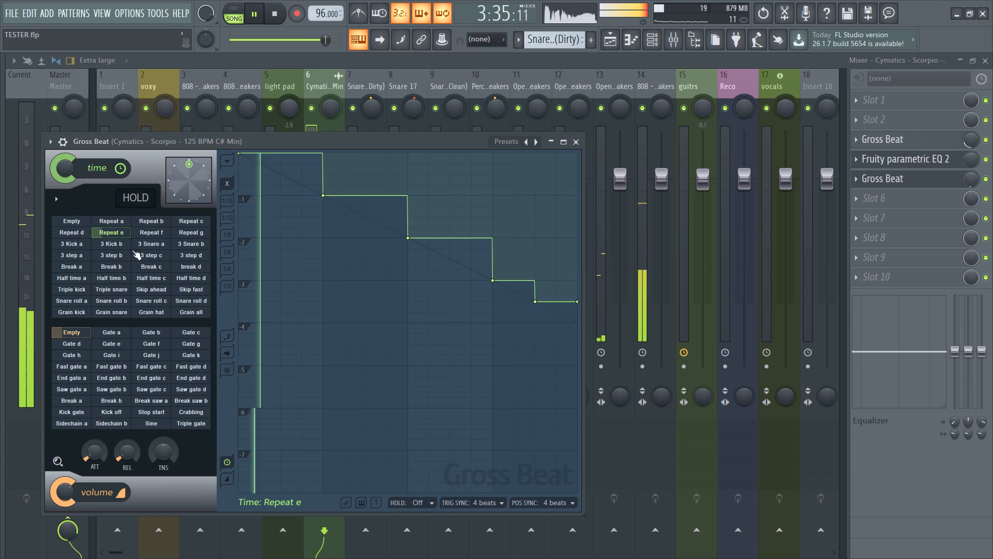
{"action": "key", "text": "space"}
{"action": "key", "text": "space"}
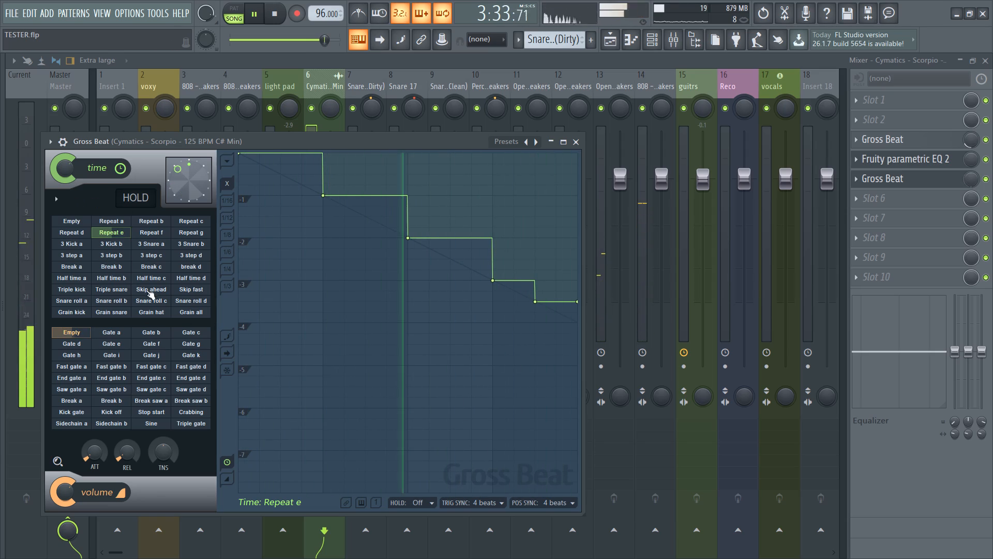
Copy the slot 5 Gross Beat with its current preset from the Cymatics - Scorpio mixer track onto the Master track.
{"action": "left_click", "coordinate": [300, 85]}
{"action": "left_click", "coordinate": [75, 83]}
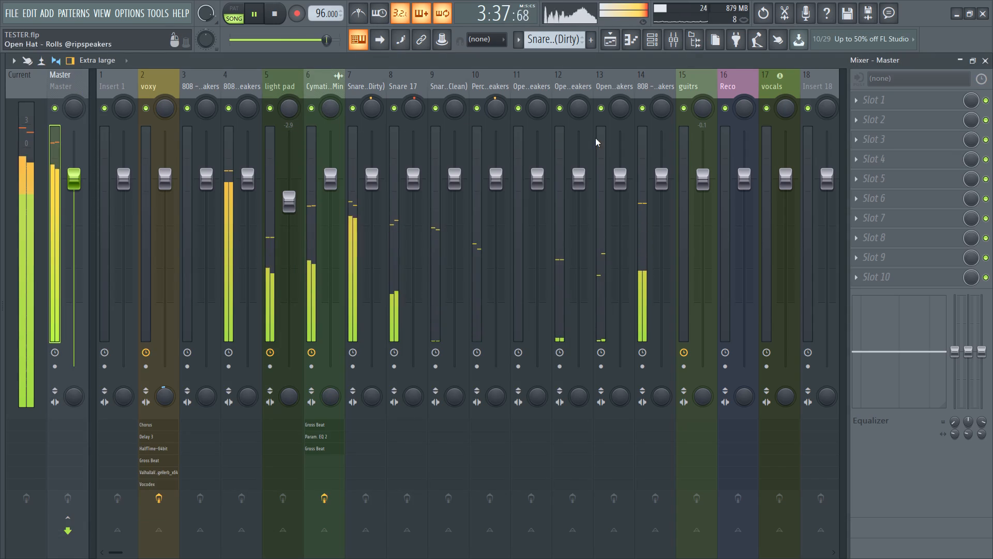
{"action": "left_click", "coordinate": [329, 85]}
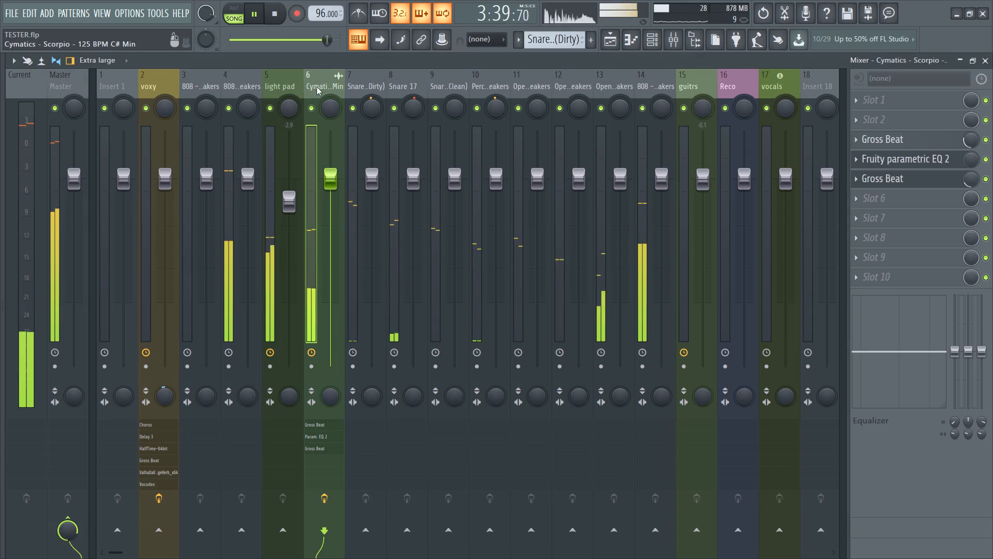
{"action": "left_click", "coordinate": [838, 175]}
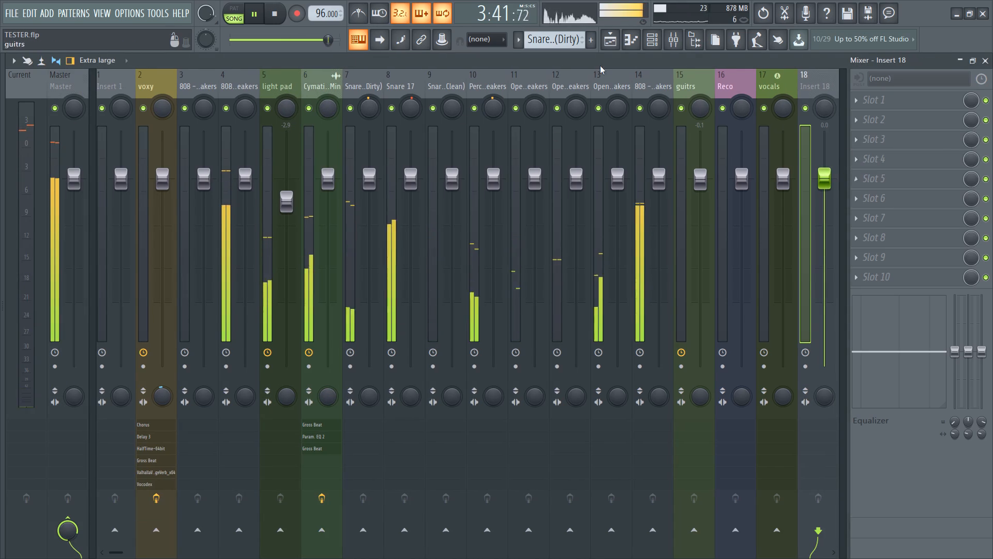
{"action": "left_click", "coordinate": [328, 79]}
{"action": "left_click", "coordinate": [855, 178]}
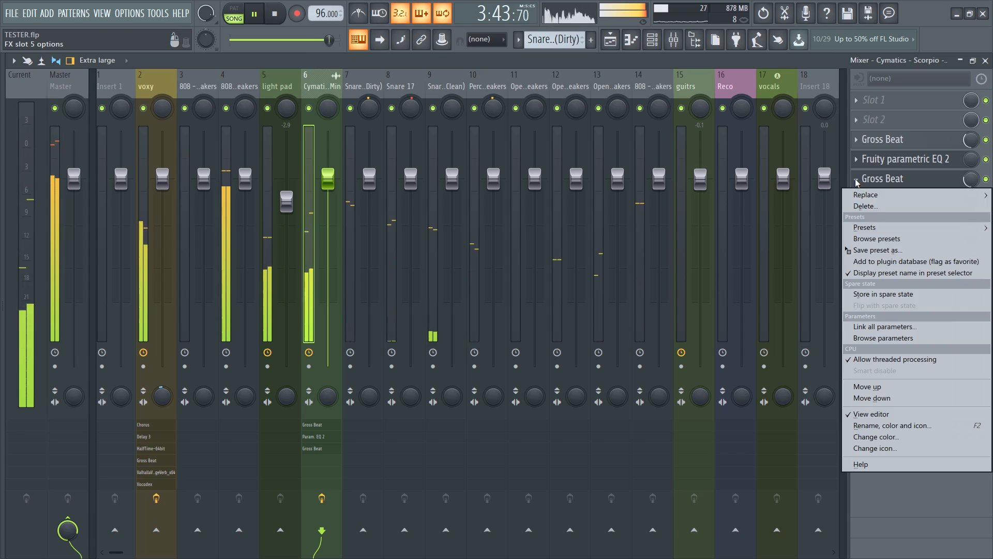
{"action": "left_click_drag", "start_coordinate": [869, 247], "coordinate": [6, 113]}
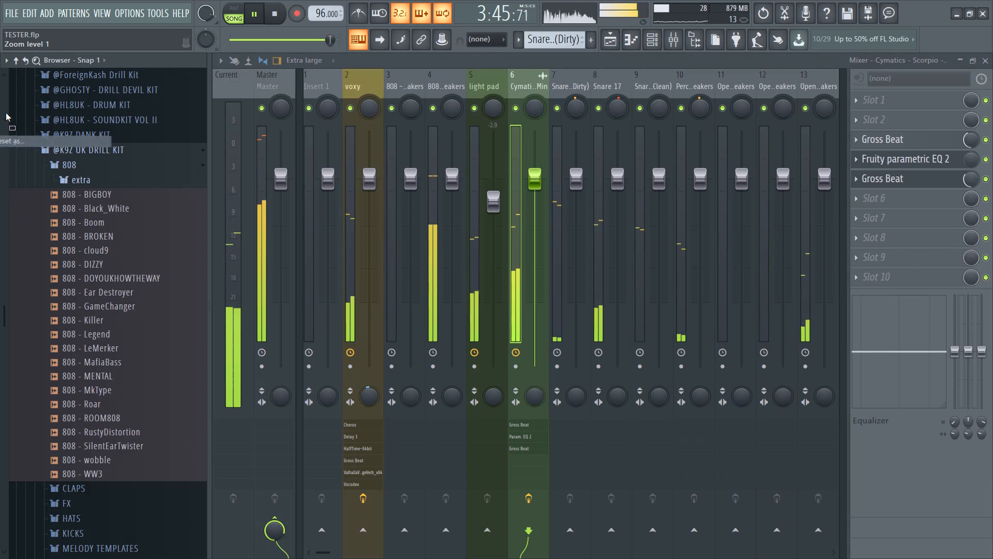
{"action": "left_click_drag", "start_coordinate": [6, 113], "coordinate": [265, 100]}
Check the Master track's effects in the mixer, return to the playlist around Track 24 and stop playback.
{"action": "left_click", "coordinate": [611, 38]}
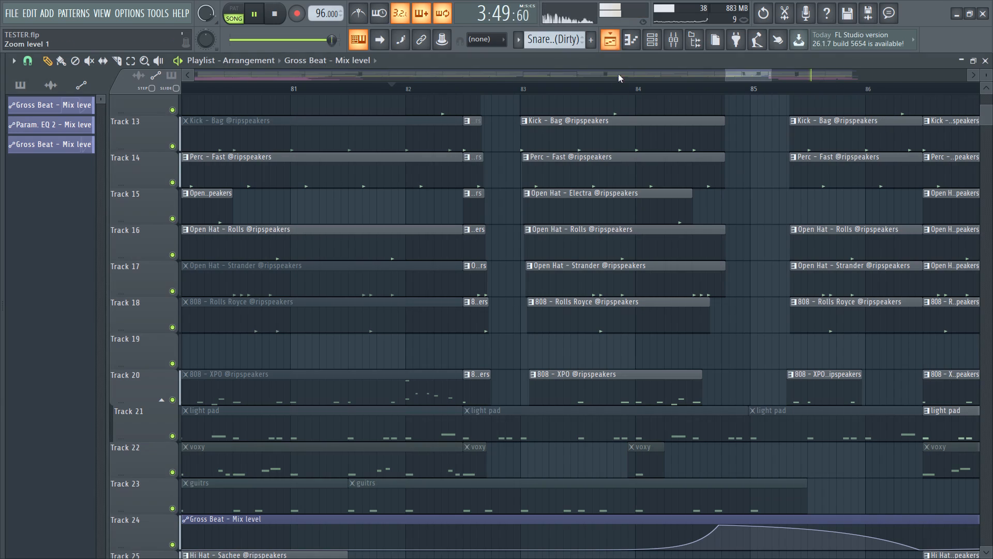
{"action": "scroll", "coordinate": [563, 326], "scroll_direction": "down", "scroll_amount": 2}
{"action": "left_click", "coordinate": [674, 39]}
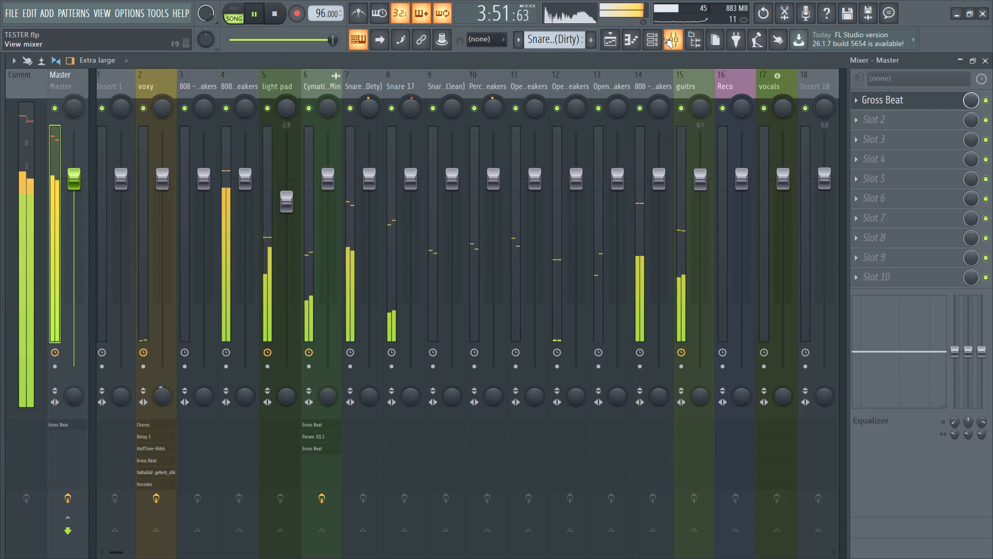
{"action": "left_click", "coordinate": [664, 38]}
{"action": "key", "text": "space"}
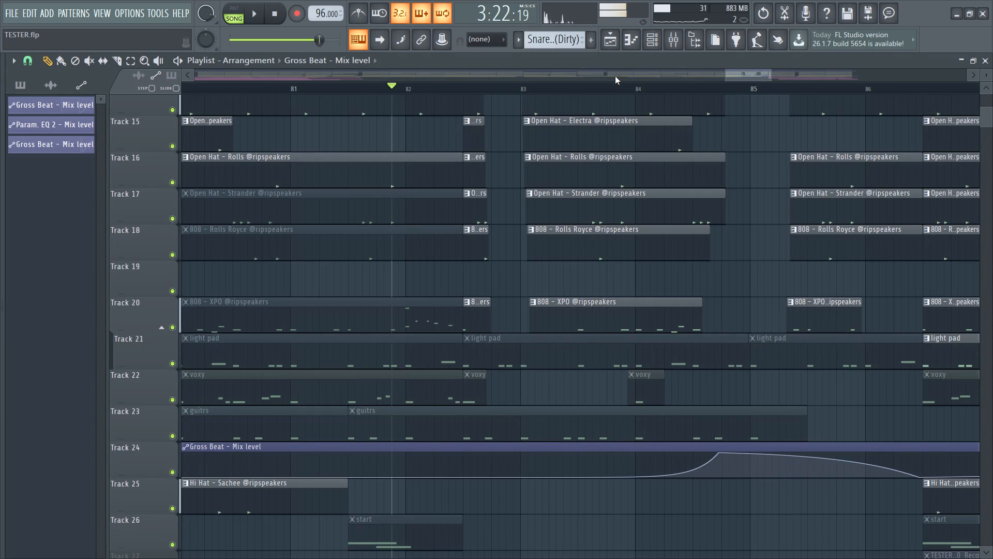
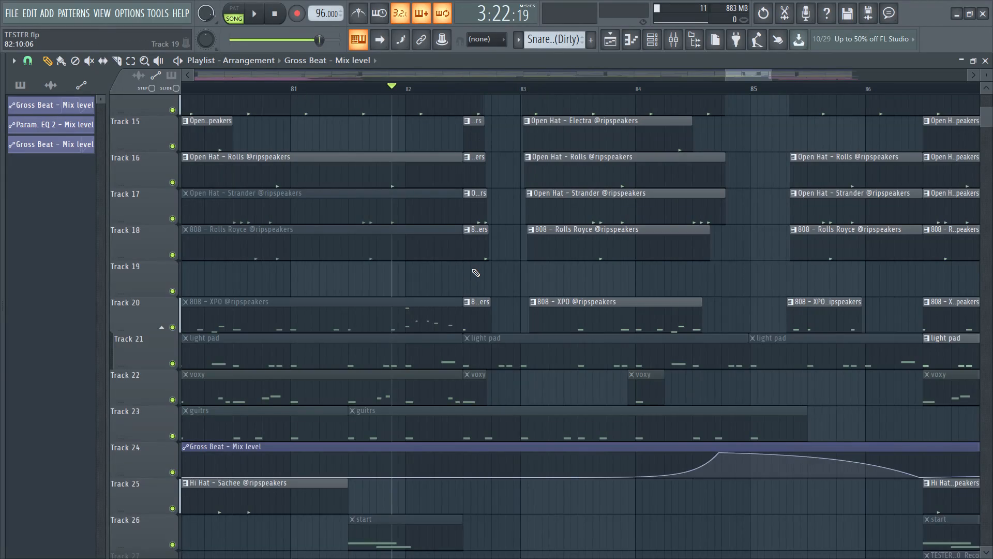
Shorten the ends of the Snare 3 (Dirty), Snare 17, Snare 1 (Clean), Kick - Bag and Perc - Fast clips leading into bar 82.
{"action": "scroll", "coordinate": [472, 269], "scroll_direction": "up", "scroll_amount": 11}
{"action": "scroll", "coordinate": [430, 296], "scroll_direction": "down", "scroll_amount": 3}
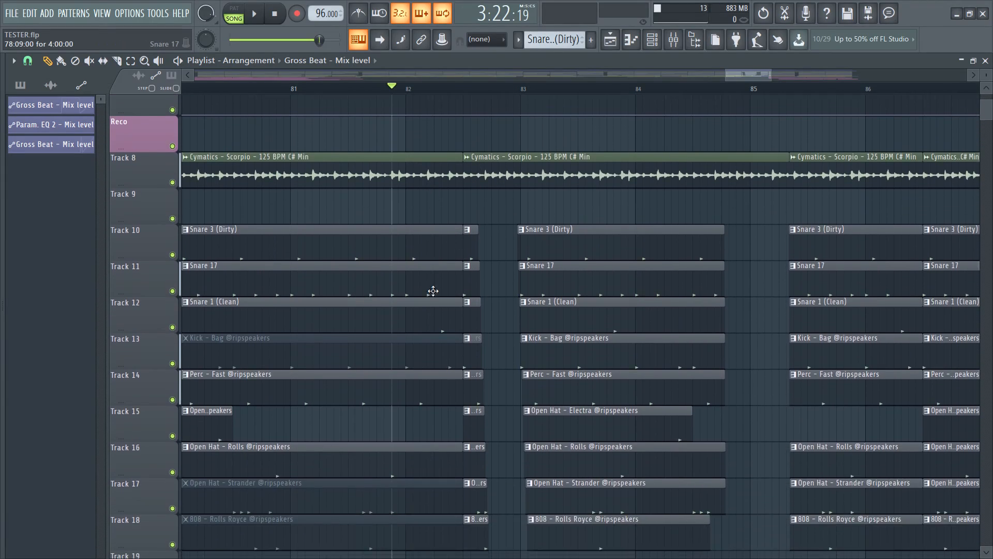
{"action": "scroll", "coordinate": [435, 283], "scroll_direction": "down", "scroll_amount": 3}
{"action": "left_click_drag", "start_coordinate": [459, 215], "coordinate": [448, 218]}
{"action": "left_click_drag", "start_coordinate": [459, 171], "coordinate": [441, 181]}
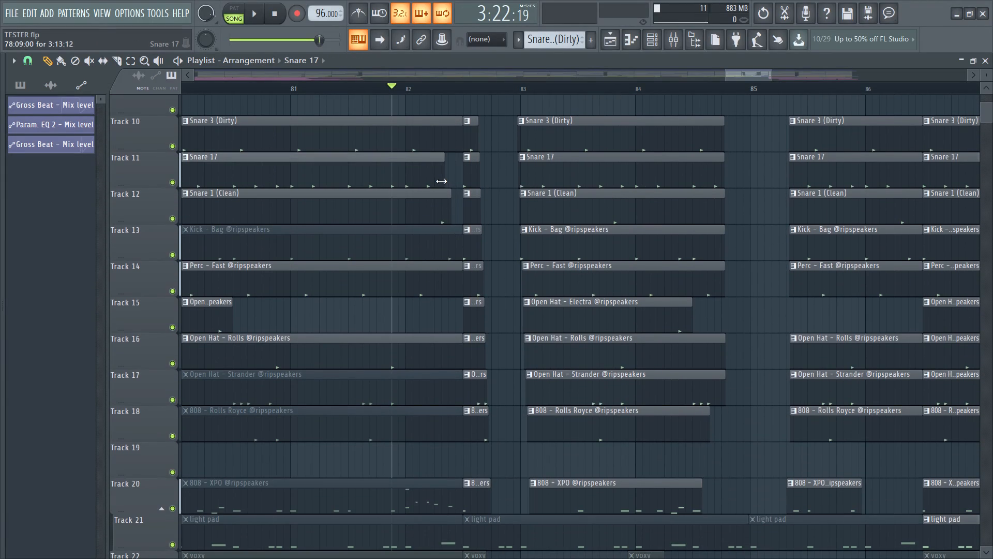
{"action": "left_click_drag", "start_coordinate": [441, 181], "coordinate": [444, 184]}
{"action": "left_click_drag", "start_coordinate": [458, 141], "coordinate": [443, 144]}
{"action": "left_click_drag", "start_coordinate": [457, 252], "coordinate": [440, 259]}
{"action": "left_click_drag", "start_coordinate": [462, 293], "coordinate": [455, 297]}
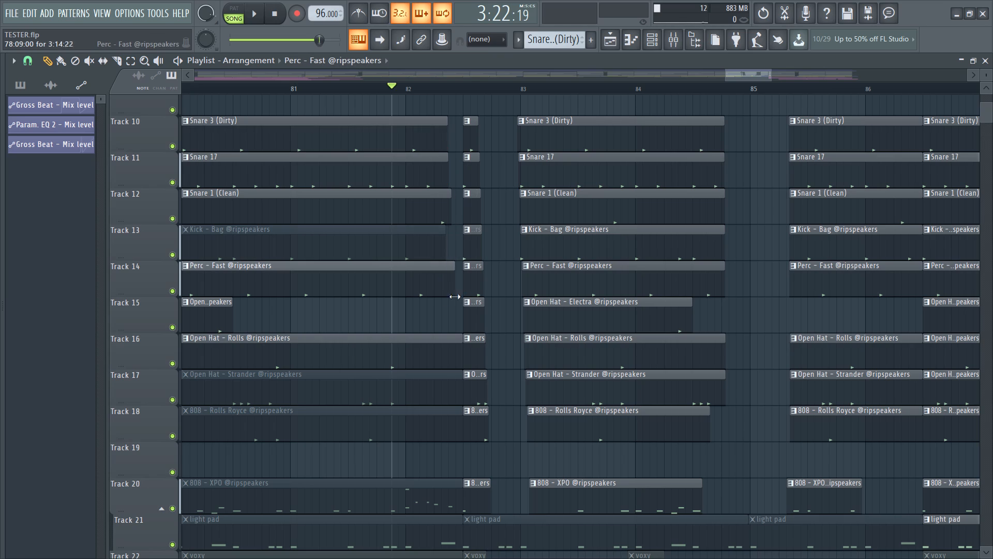
{"action": "left_click_drag", "start_coordinate": [455, 297], "coordinate": [446, 301]}
Trim the bar 78 snare, Kick - Bag, Perc - Fast and Open Hat - Rolls clips to a length of about 3:12.
{"action": "left_click_drag", "start_coordinate": [450, 215], "coordinate": [438, 225]}
{"action": "left_click_drag", "start_coordinate": [445, 174], "coordinate": [436, 182]}
{"action": "left_click_drag", "start_coordinate": [443, 141], "coordinate": [435, 155]}
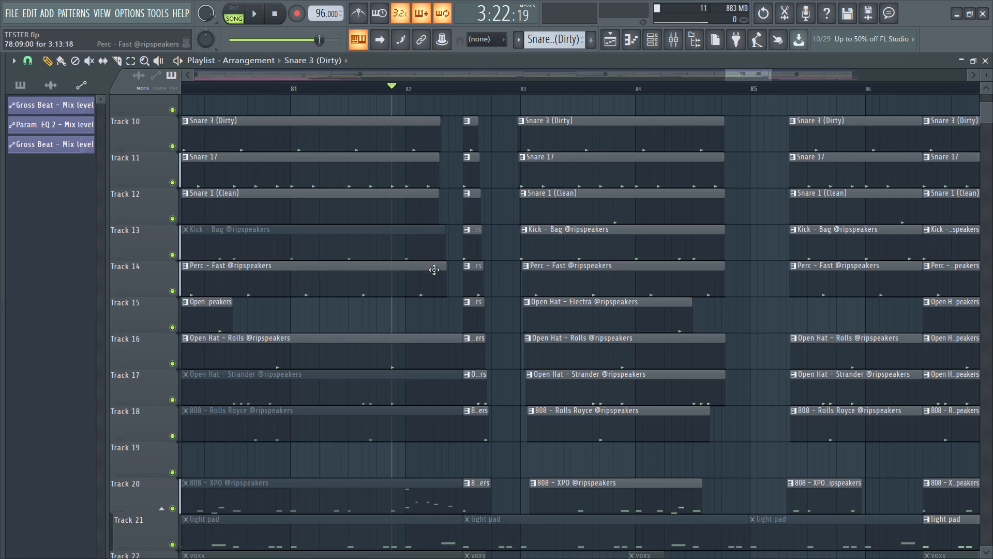
{"action": "left_click_drag", "start_coordinate": [442, 284], "coordinate": [430, 292]}
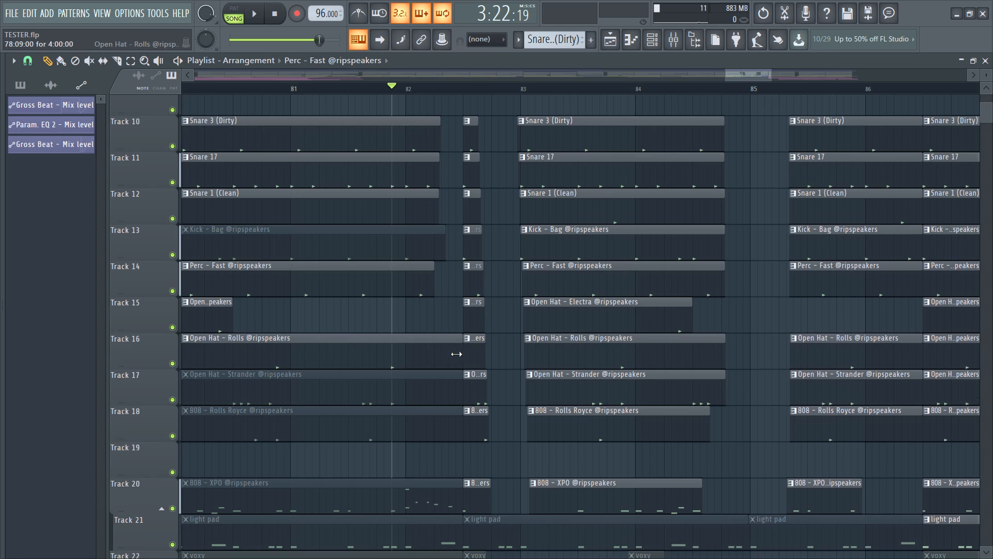
{"action": "scroll", "coordinate": [456, 354], "scroll_direction": "down", "scroll_amount": 1}
{"action": "left_click_drag", "start_coordinate": [458, 327], "coordinate": [433, 328]}
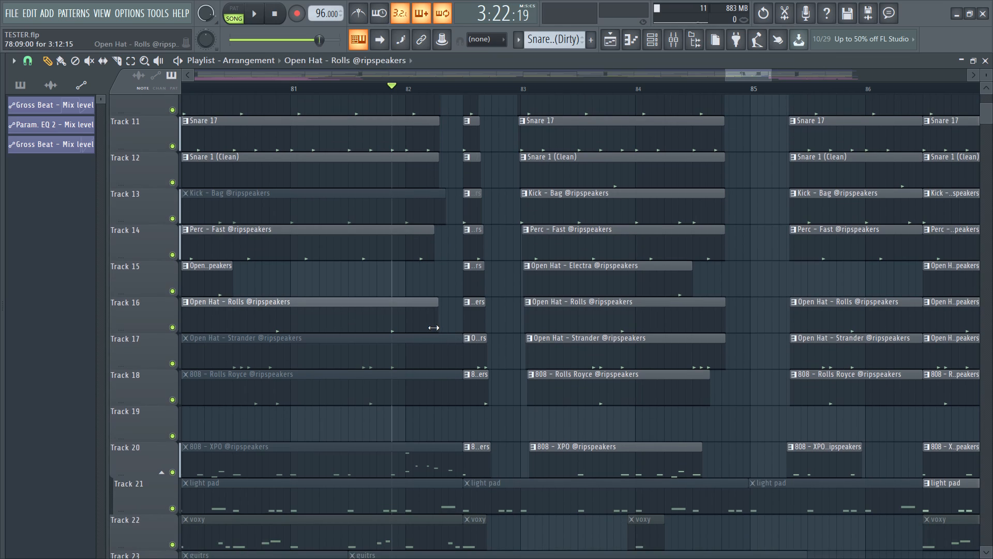
{"action": "left_click_drag", "start_coordinate": [433, 328], "coordinate": [432, 328]}
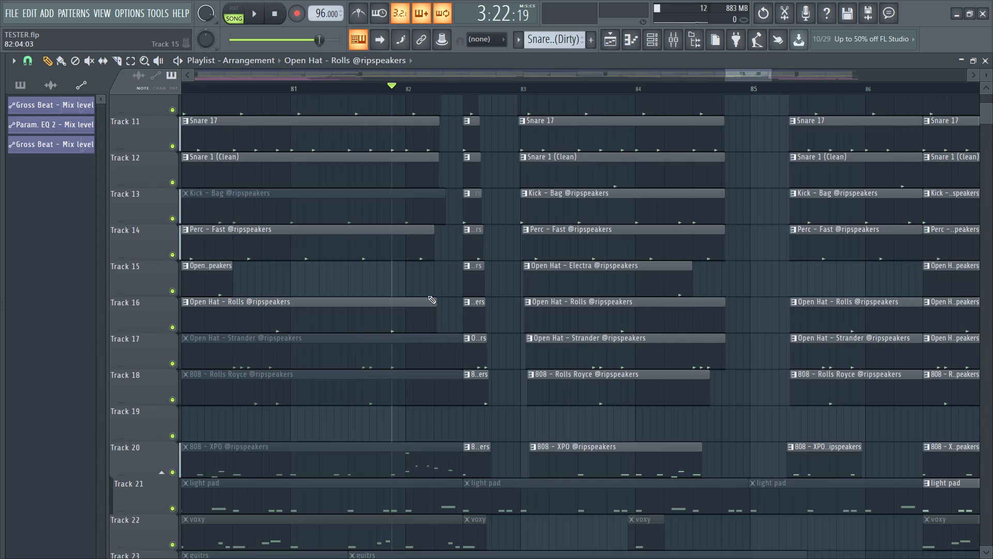
{"action": "scroll", "coordinate": [428, 296], "scroll_direction": "up", "scroll_amount": 2}
{"action": "left_click_drag", "start_coordinate": [442, 282], "coordinate": [433, 289]}
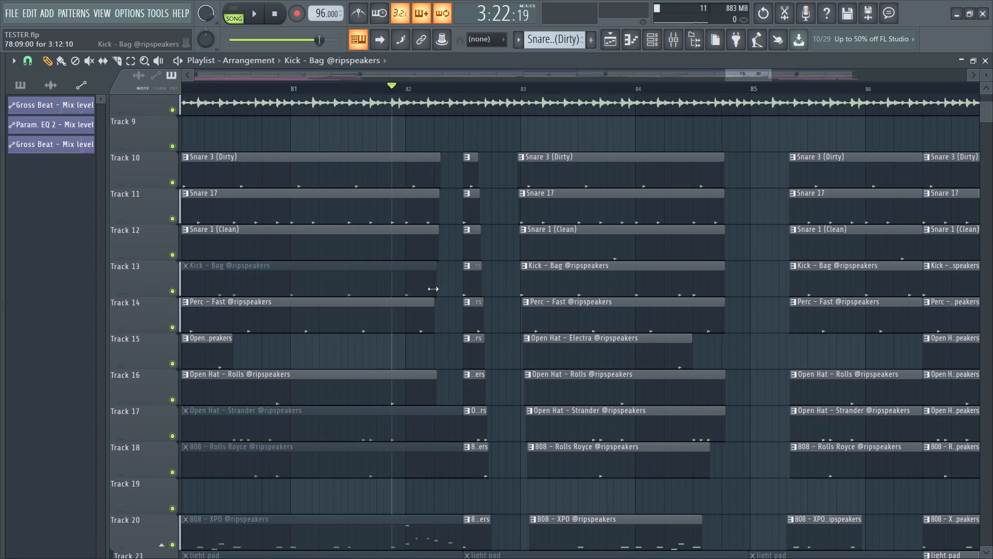
{"action": "left_click_drag", "start_coordinate": [433, 289], "coordinate": [433, 289]}
{"action": "left_click_drag", "start_coordinate": [433, 218], "coordinate": [429, 226]}
{"action": "left_click_drag", "start_coordinate": [438, 180], "coordinate": [437, 183]}
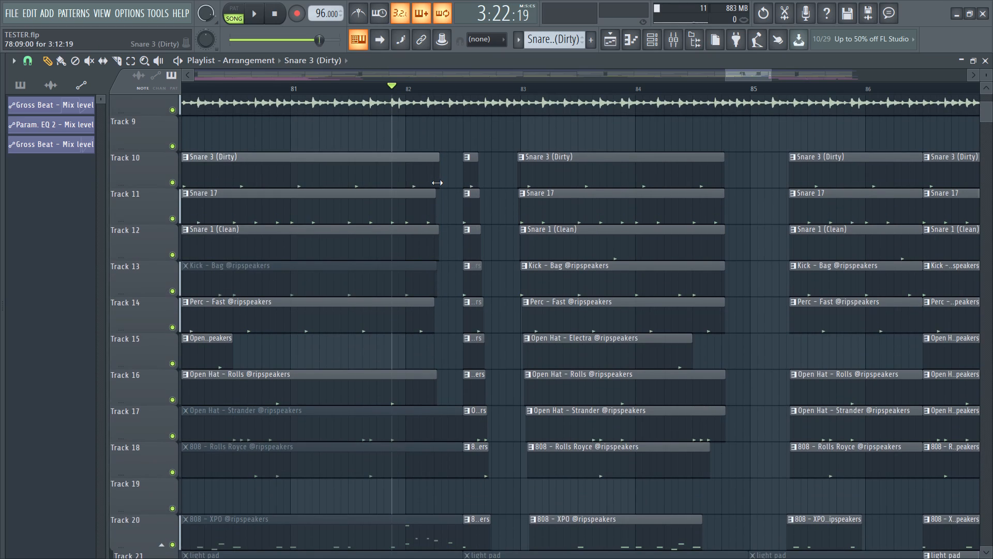
{"action": "left_click_drag", "start_coordinate": [437, 183], "coordinate": [437, 185]}
Delete the muted start clip around bar 82 on Track 26.
{"action": "scroll", "coordinate": [420, 227], "scroll_direction": "down", "scroll_amount": 3}
{"action": "scroll", "coordinate": [413, 286], "scroll_direction": "down", "scroll_amount": 3}
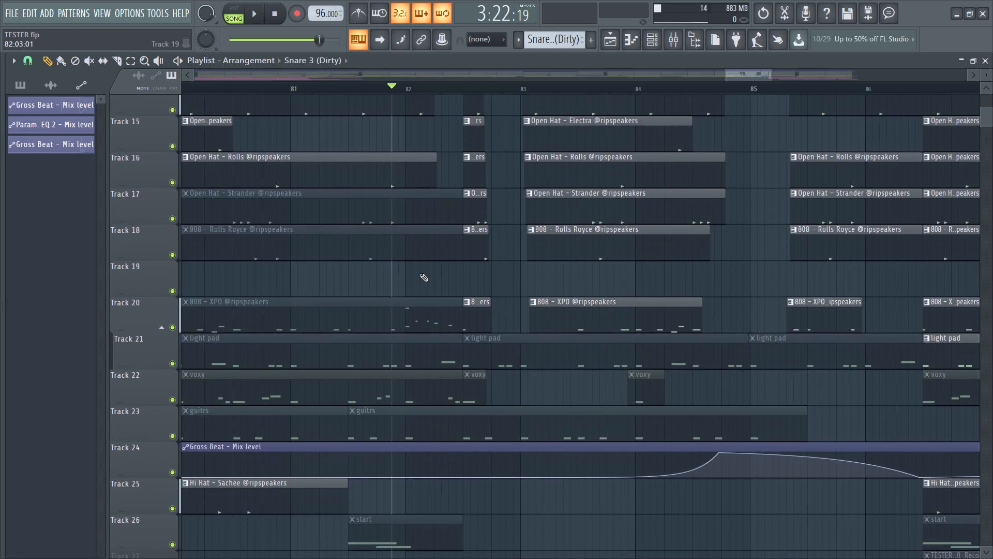
{"action": "scroll", "coordinate": [420, 275], "scroll_direction": "down", "scroll_amount": 2}
{"action": "scroll", "coordinate": [430, 361], "scroll_direction": "down", "scroll_amount": 2}
{"action": "right_click", "coordinate": [409, 390]}
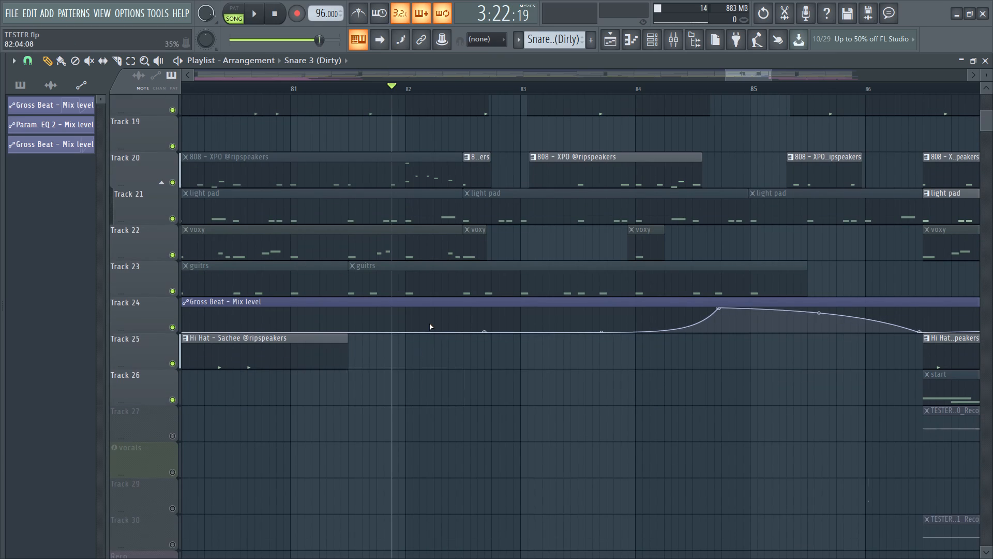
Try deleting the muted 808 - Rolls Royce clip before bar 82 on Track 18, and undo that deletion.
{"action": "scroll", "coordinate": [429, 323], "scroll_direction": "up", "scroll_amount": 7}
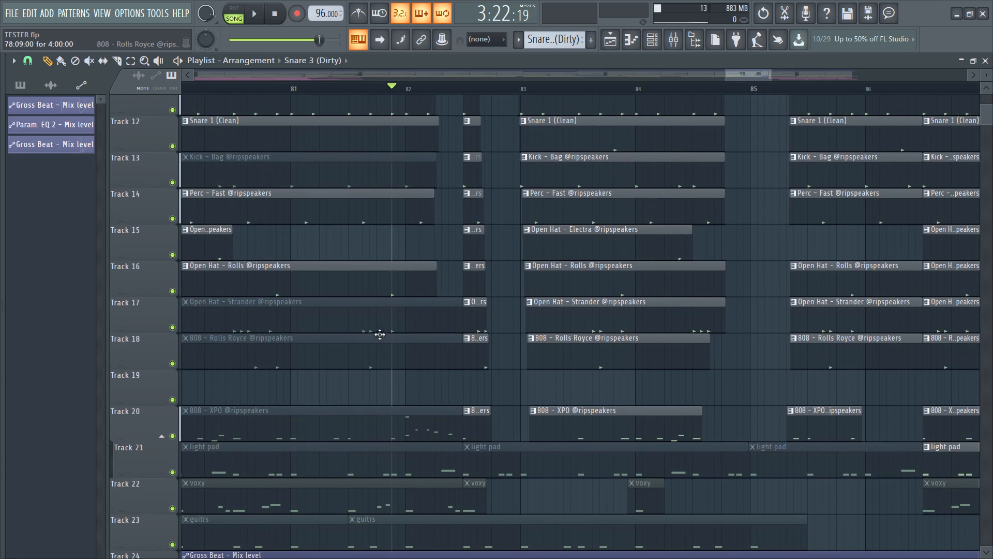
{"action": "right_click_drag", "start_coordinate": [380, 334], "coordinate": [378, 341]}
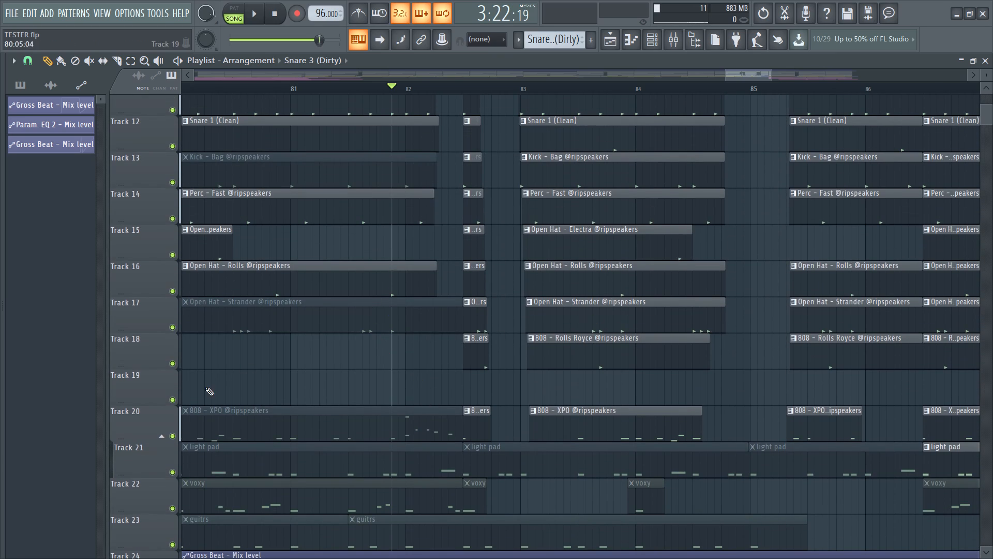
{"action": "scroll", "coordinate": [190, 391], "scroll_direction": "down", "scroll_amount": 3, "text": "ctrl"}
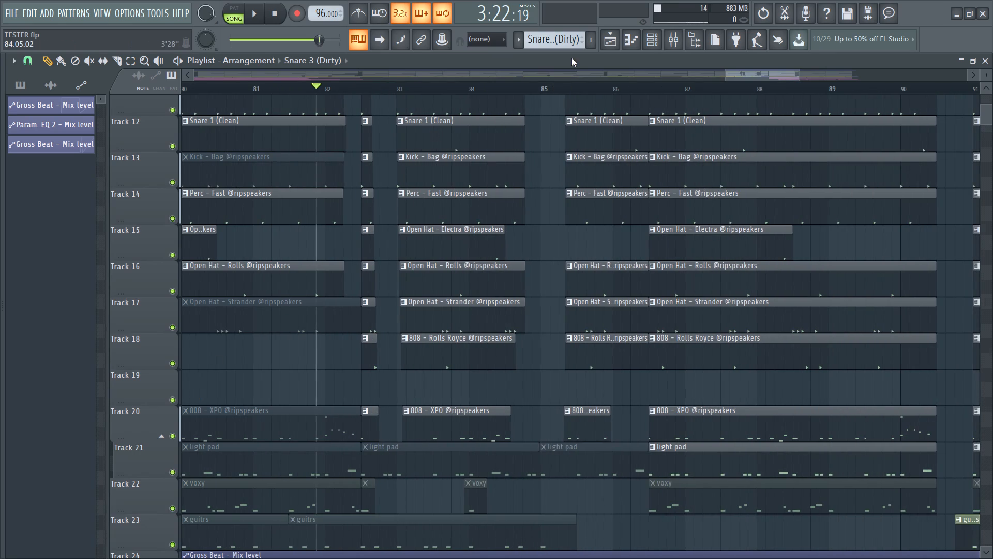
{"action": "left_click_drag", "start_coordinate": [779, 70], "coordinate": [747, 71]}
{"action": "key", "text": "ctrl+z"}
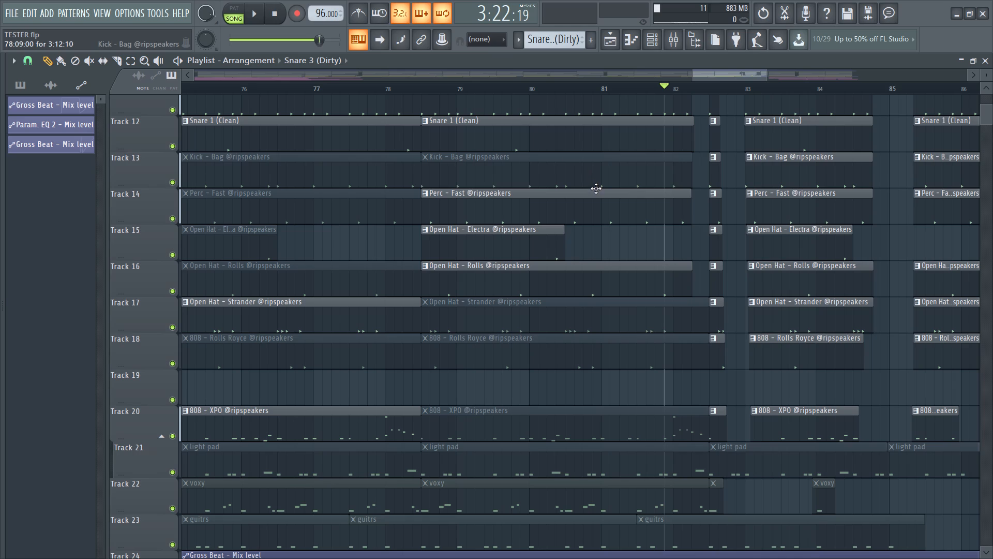
Examine the loop and drum arrangement on Tracks 8 to 18 across bars 60 to 90, comparing the sections around the transition.
{"action": "left_click_drag", "start_coordinate": [692, 75], "coordinate": [680, 75]}
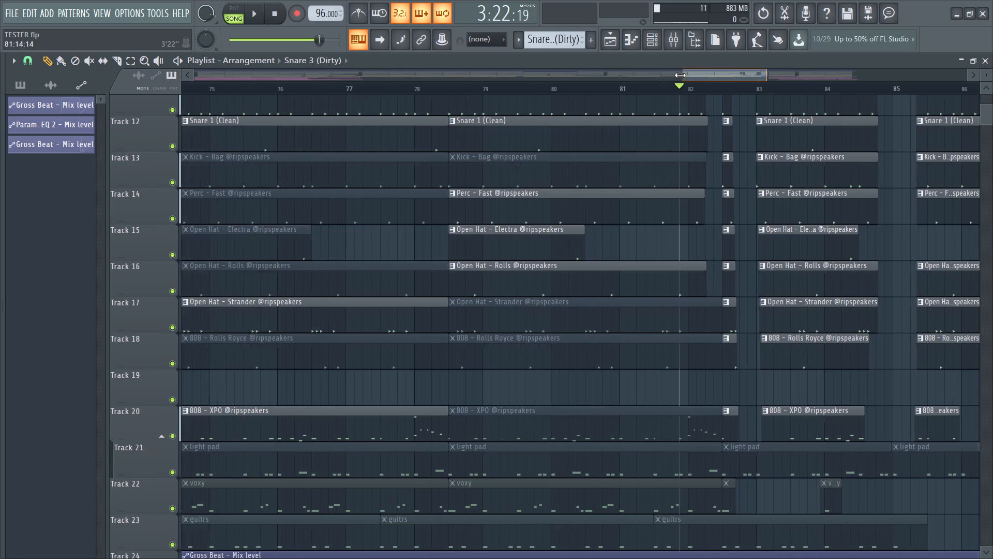
{"action": "left_click_drag", "start_coordinate": [680, 75], "coordinate": [675, 76]}
{"action": "left_click_drag", "start_coordinate": [684, 72], "coordinate": [690, 71]}
{"action": "scroll", "coordinate": [691, 103], "scroll_direction": "up", "scroll_amount": 1}
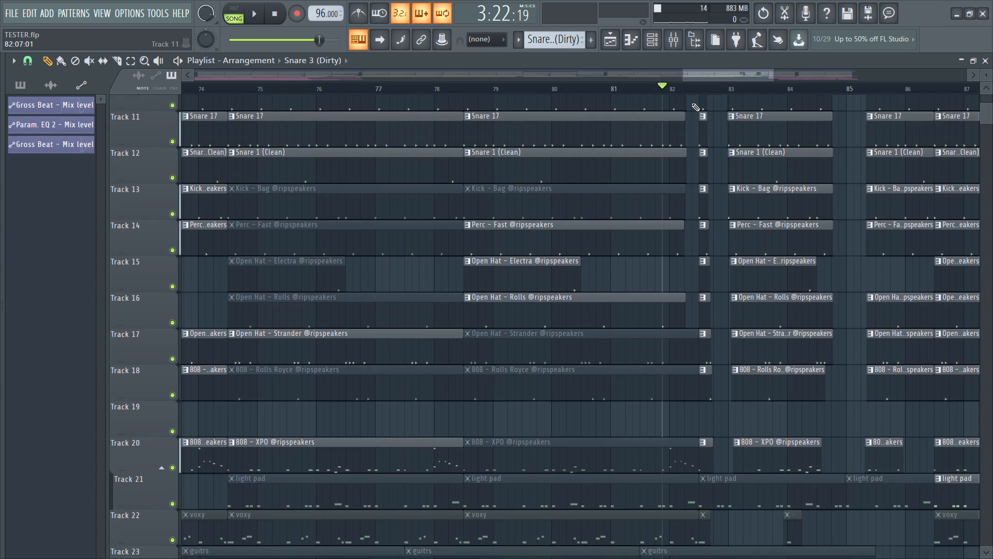
{"action": "scroll", "coordinate": [691, 103], "scroll_direction": "up", "scroll_amount": 3}
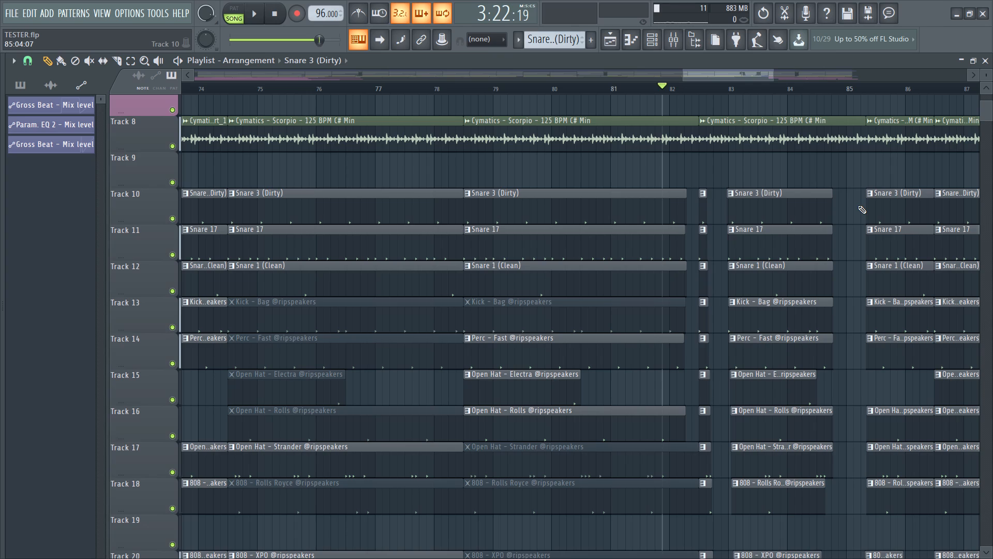
{"action": "key", "text": "Right"}
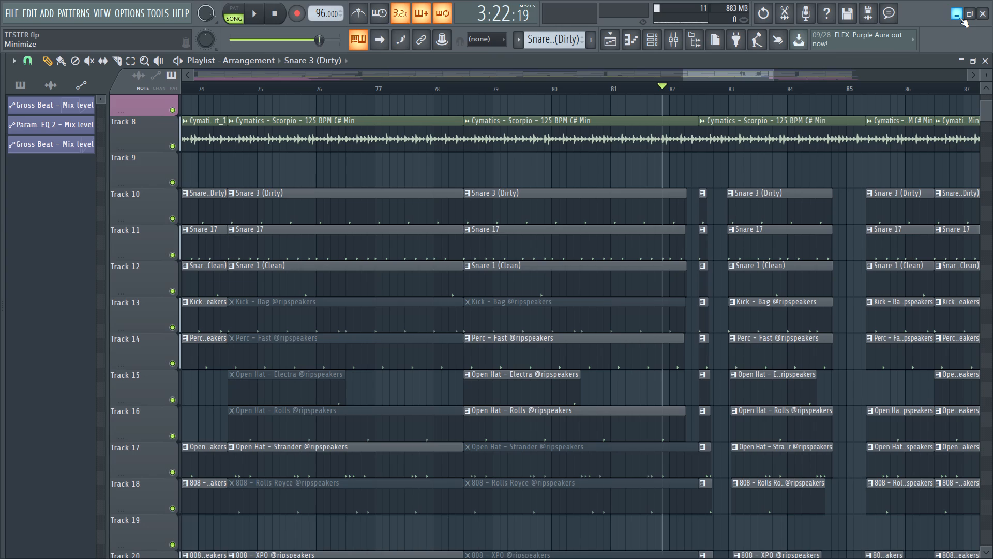
{"action": "key", "text": "6"}
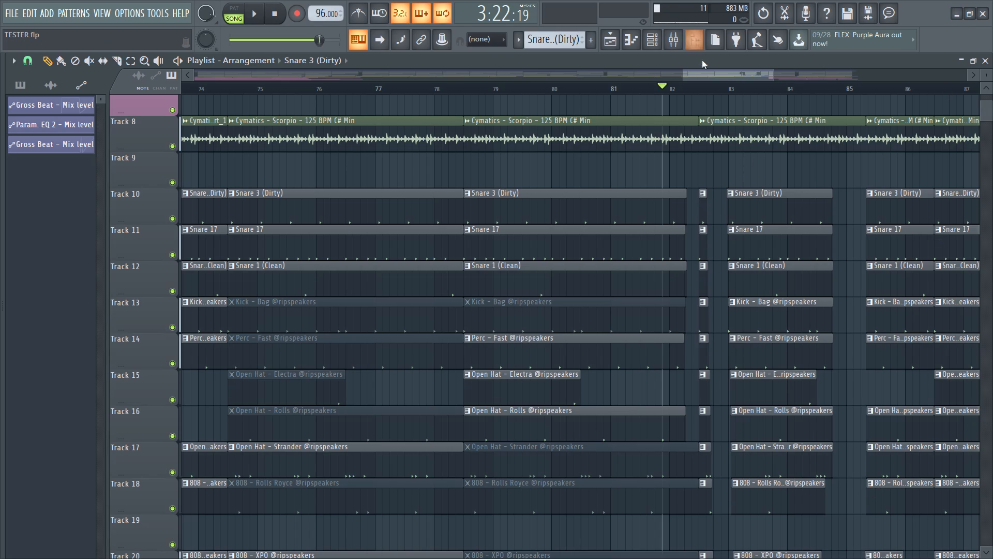
{"action": "left_click", "coordinate": [712, 73]}
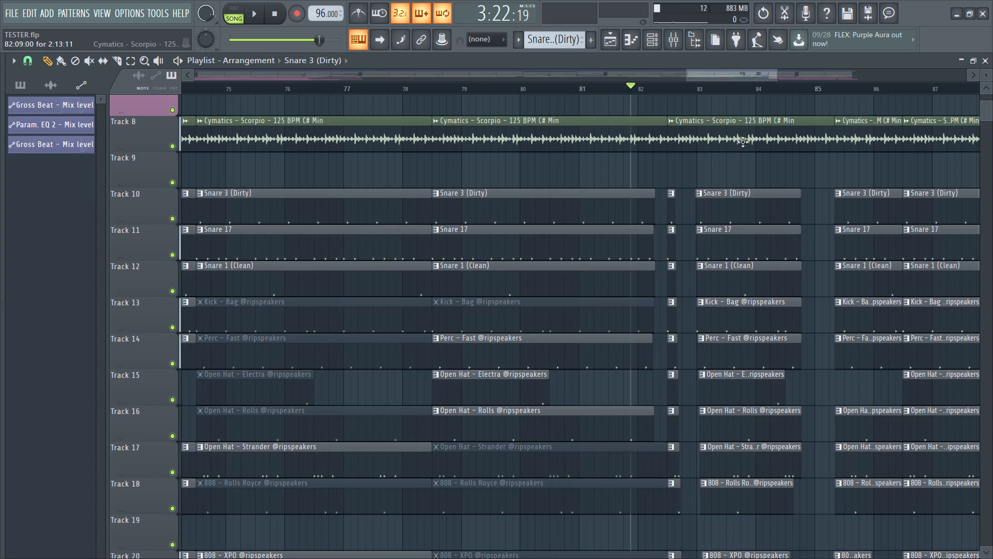
{"action": "left_click", "coordinate": [721, 76]}
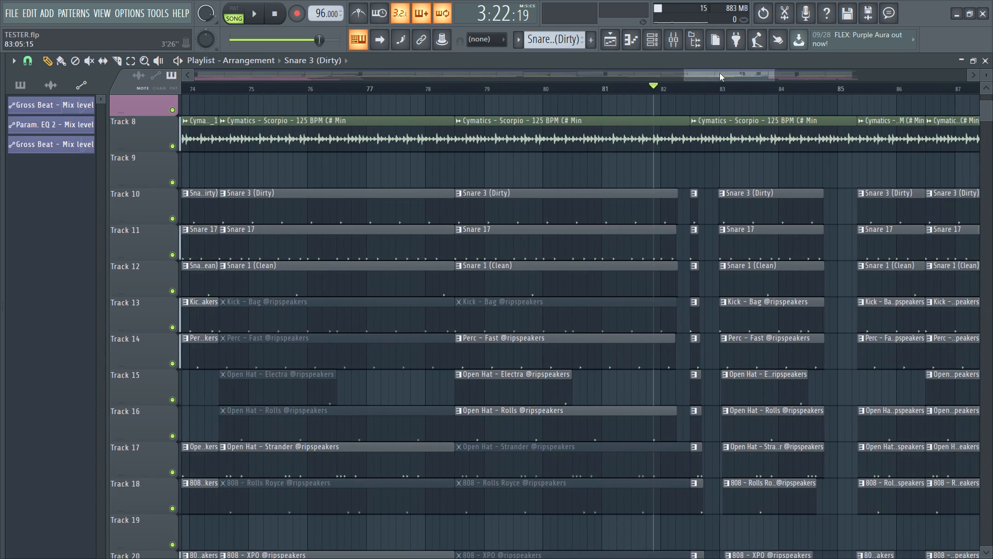
{"action": "left_click_drag", "start_coordinate": [720, 74], "coordinate": [734, 71]}
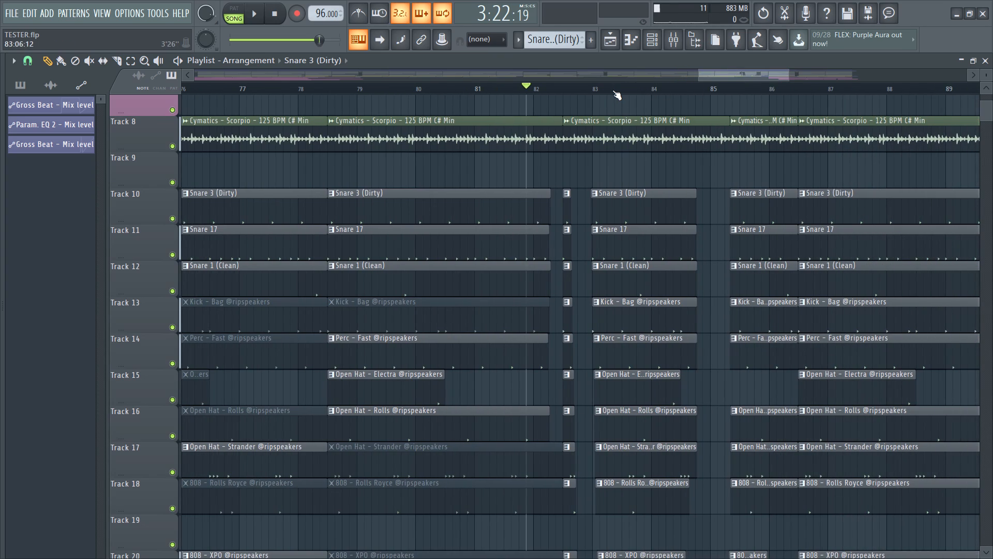
{"action": "left_click_drag", "start_coordinate": [737, 77], "coordinate": [745, 74]}
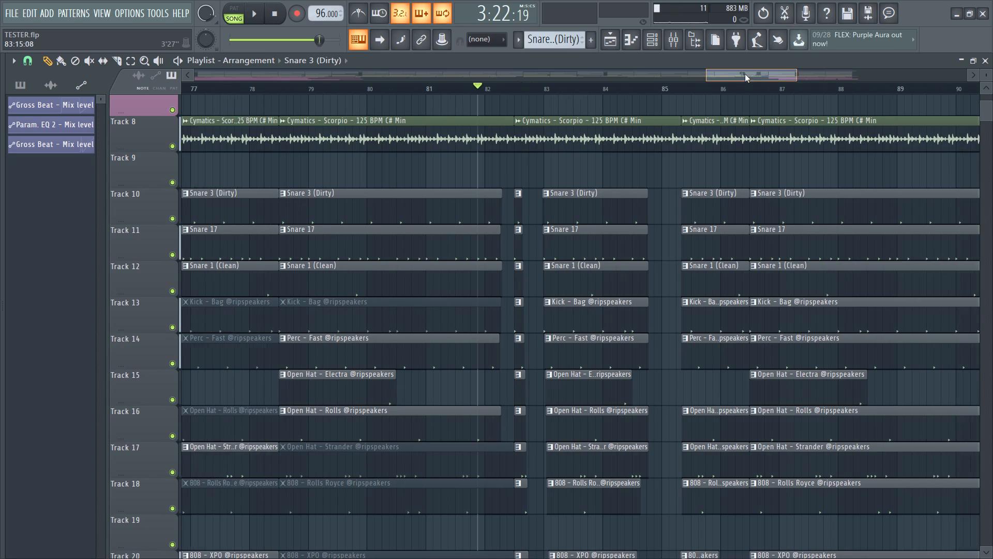
{"action": "left_click_drag", "start_coordinate": [745, 74], "coordinate": [746, 73]}
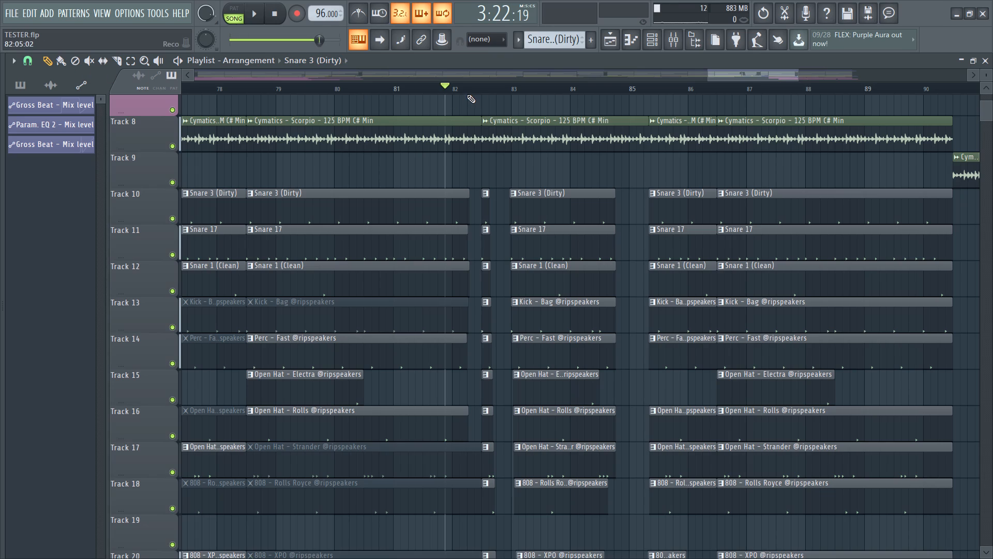
{"action": "left_click_drag", "start_coordinate": [727, 73], "coordinate": [608, 78]}
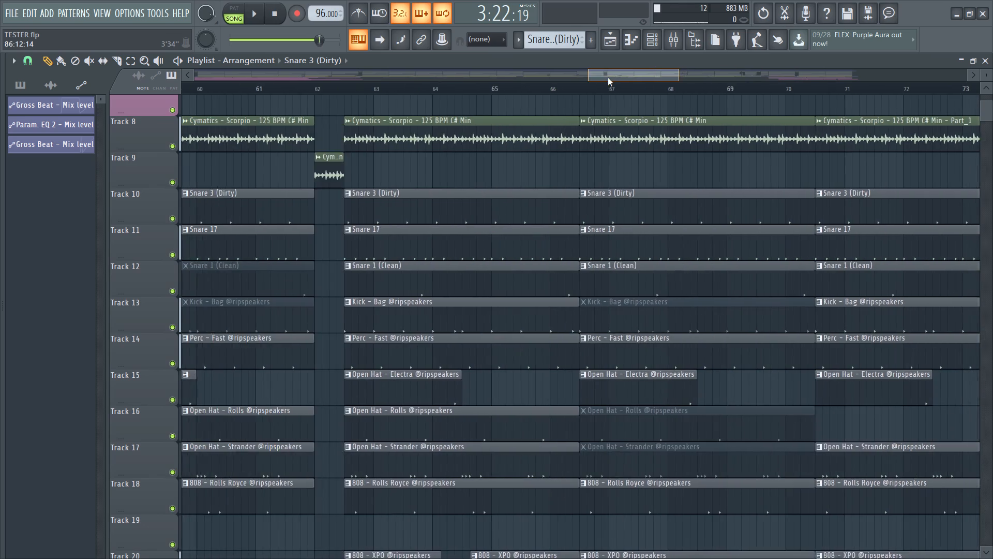
{"action": "left_click_drag", "start_coordinate": [608, 78], "coordinate": [689, 76]}
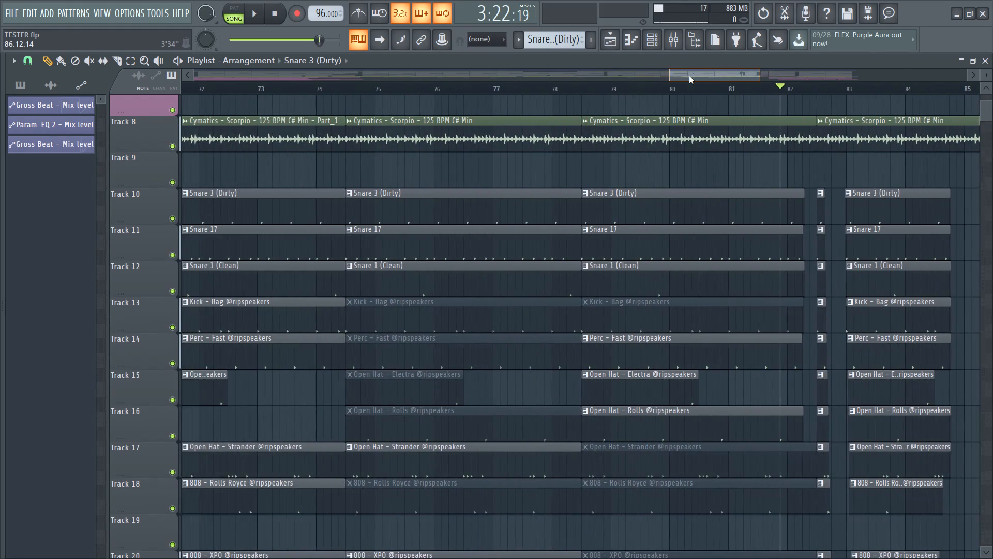
{"action": "left_click_drag", "start_coordinate": [689, 76], "coordinate": [695, 72]}
{"action": "left_click_drag", "start_coordinate": [766, 69], "coordinate": [778, 69]}
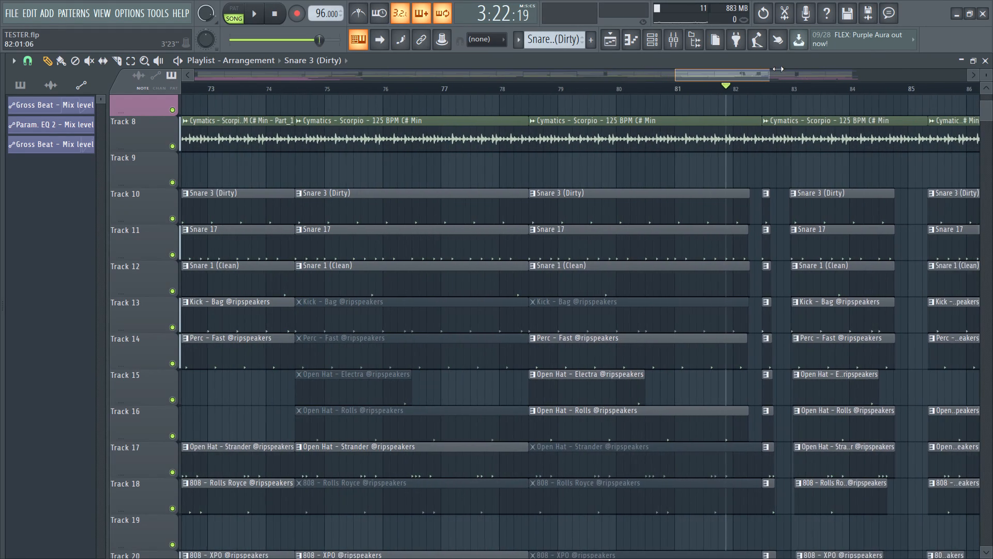
{"action": "left_click_drag", "start_coordinate": [778, 69], "coordinate": [798, 68]}
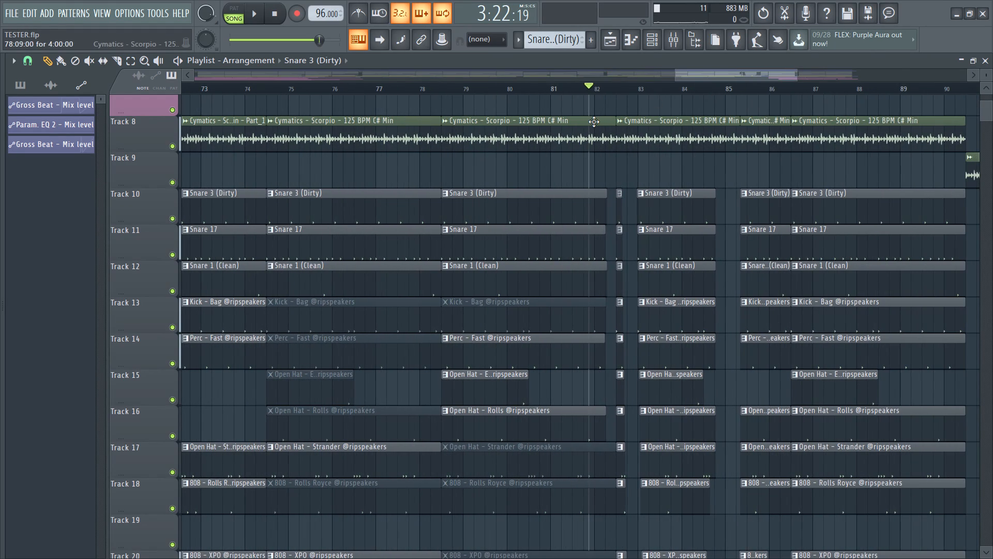
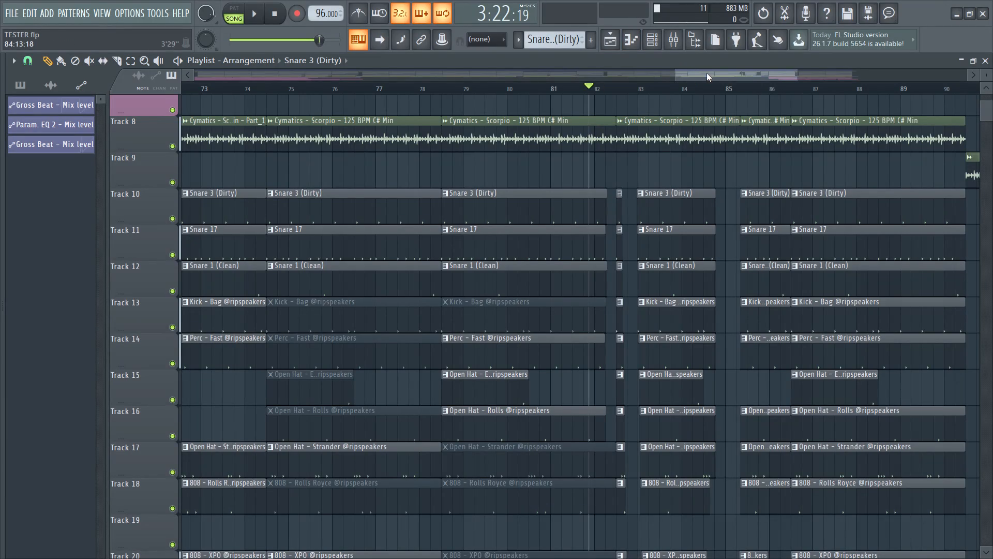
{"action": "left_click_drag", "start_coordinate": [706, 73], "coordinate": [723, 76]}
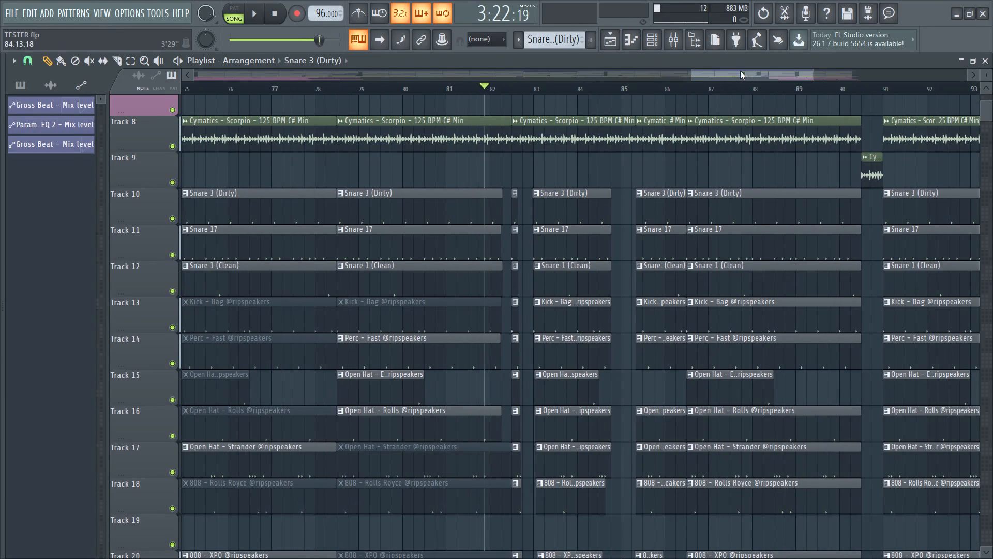
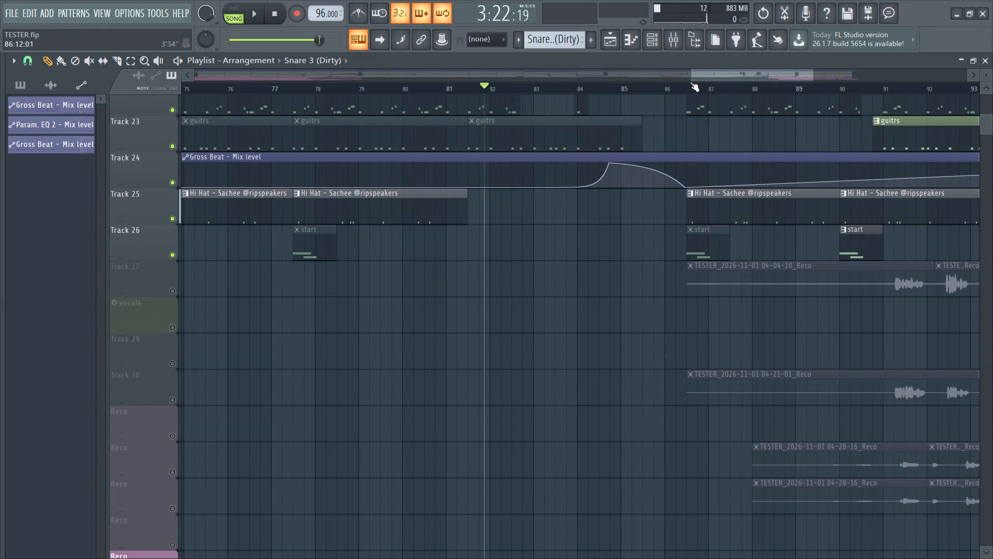
Lower the final point of the Gross Beat mix level automation on Track 24, near bar 99, to 0%.
{"action": "left_click_drag", "start_coordinate": [690, 77], "coordinate": [158, 71]}
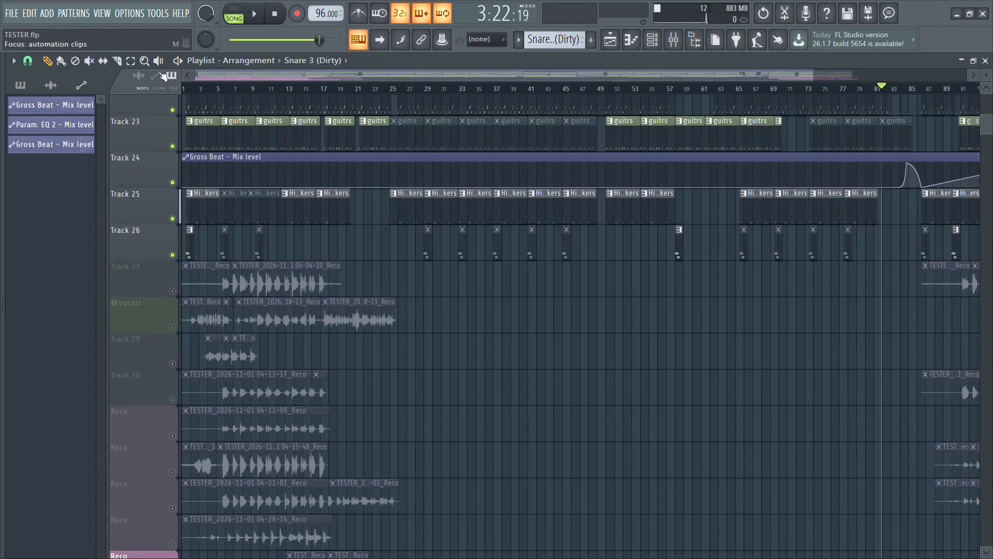
{"action": "left_click_drag", "start_coordinate": [811, 73], "coordinate": [980, 68]}
{"action": "scroll", "coordinate": [901, 145], "scroll_direction": "down", "scroll_amount": 7}
{"action": "scroll", "coordinate": [901, 145], "scroll_direction": "up", "scroll_amount": 8}
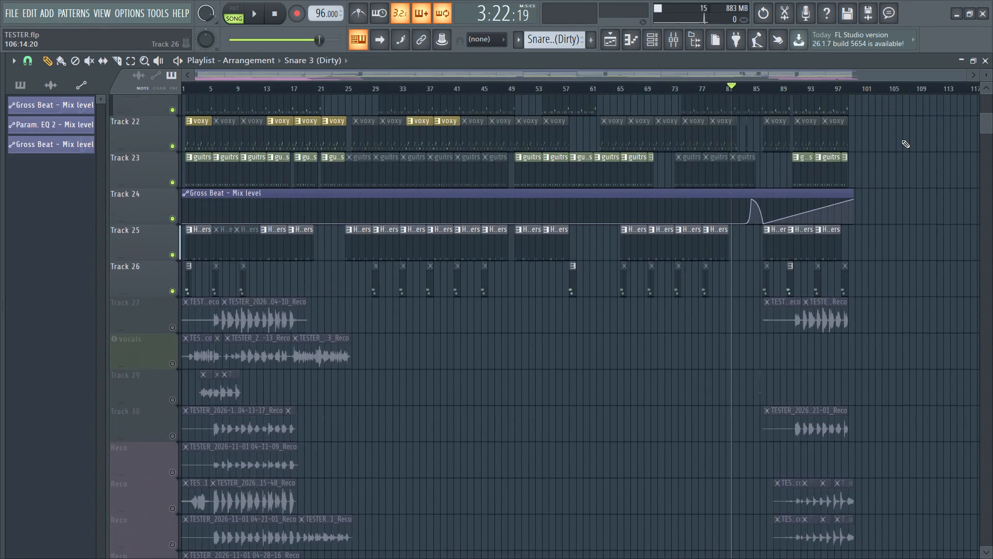
{"action": "scroll", "coordinate": [901, 139], "scroll_direction": "up", "scroll_amount": 4}
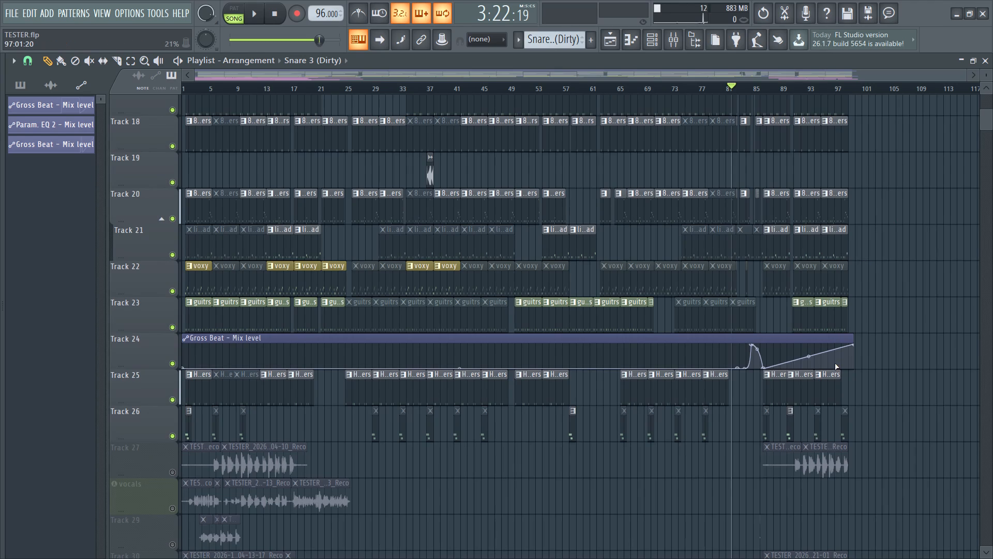
{"action": "left_click_drag", "start_coordinate": [852, 344], "coordinate": [854, 344]}
{"action": "left_click_drag", "start_coordinate": [854, 344], "coordinate": [853, 371]}
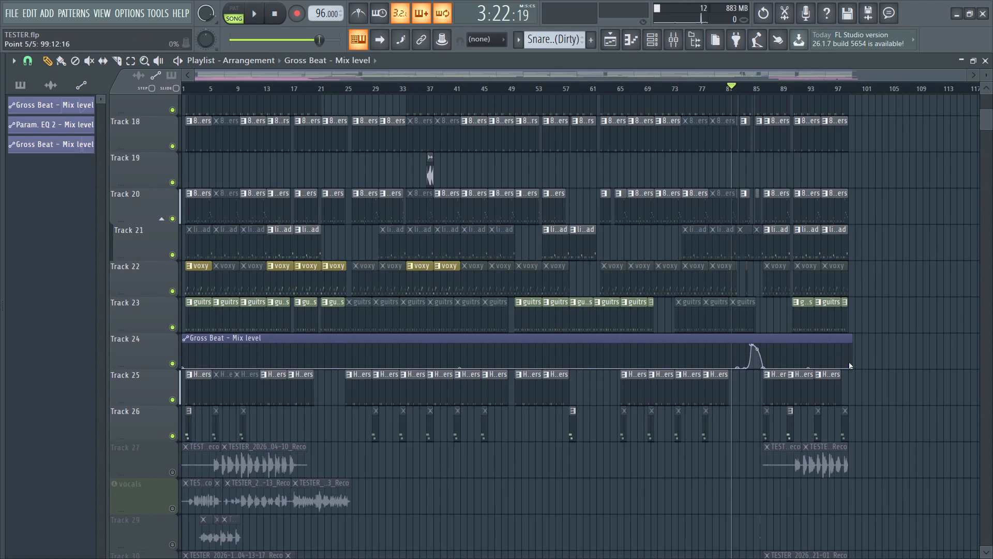
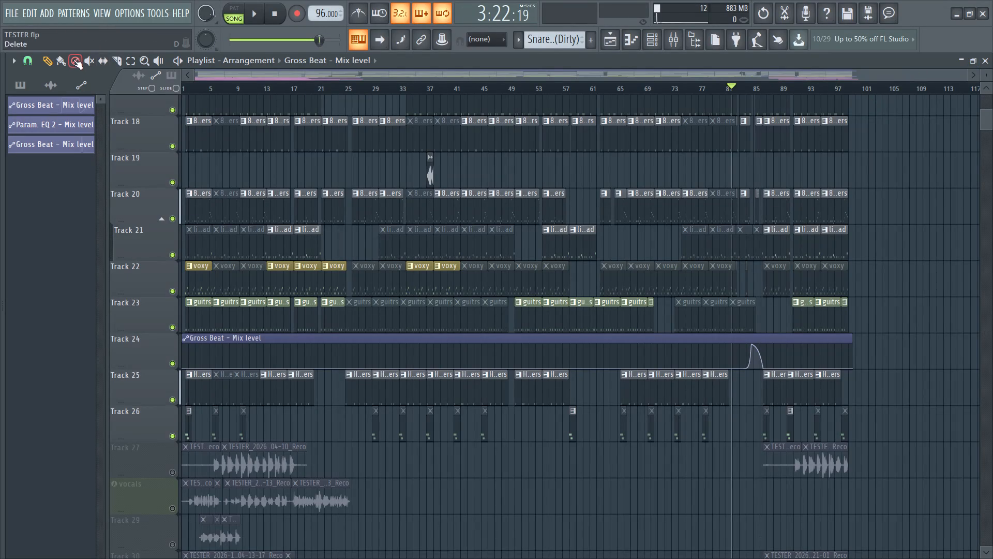
Review the upper tracks' clips and automation around bars 82 to 87, and place the playhead midway through bar 82.
{"action": "left_click_drag", "start_coordinate": [196, 81], "coordinate": [198, 81]}
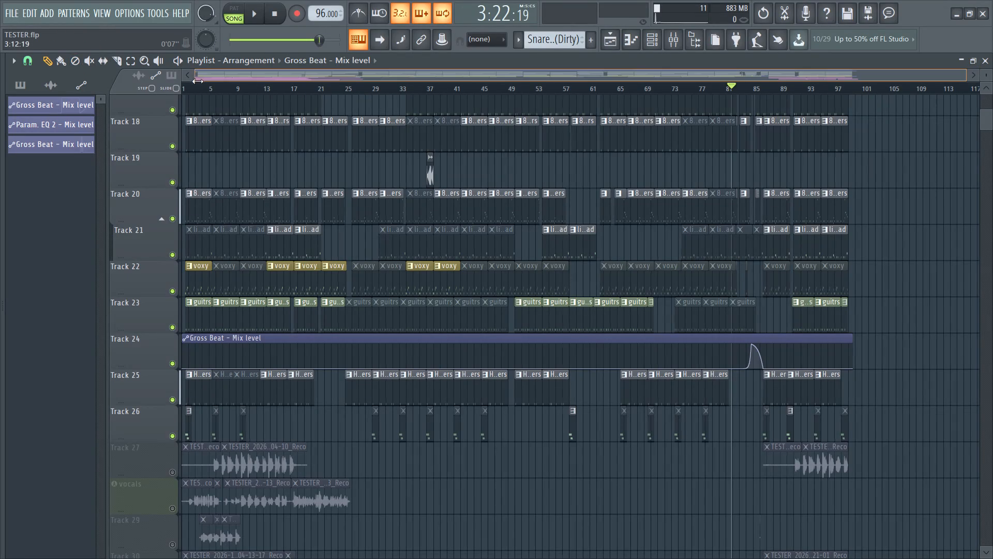
{"action": "left_click_drag", "start_coordinate": [198, 81], "coordinate": [560, 107]}
{"action": "scroll", "coordinate": [529, 324], "scroll_direction": "up", "scroll_amount": 3}
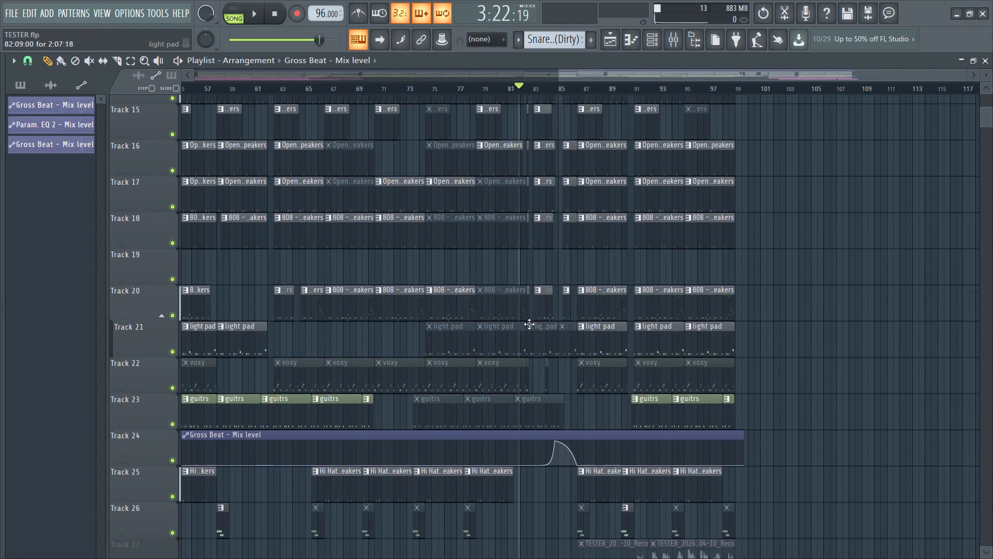
{"action": "scroll", "coordinate": [555, 287], "scroll_direction": "up", "scroll_amount": 3}
{"action": "scroll", "coordinate": [562, 203], "scroll_direction": "up", "scroll_amount": 5}
{"action": "scroll", "coordinate": [550, 138], "scroll_direction": "up", "scroll_amount": 2}
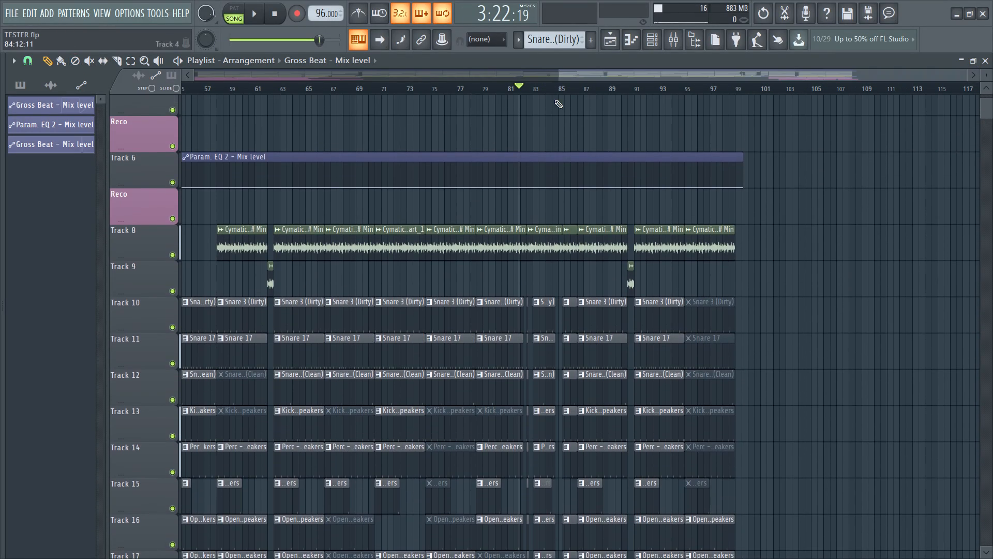
{"action": "scroll", "coordinate": [549, 153], "scroll_direction": "down", "scroll_amount": 1}
{"action": "scroll", "coordinate": [546, 152], "scroll_direction": "up", "scroll_amount": 8}
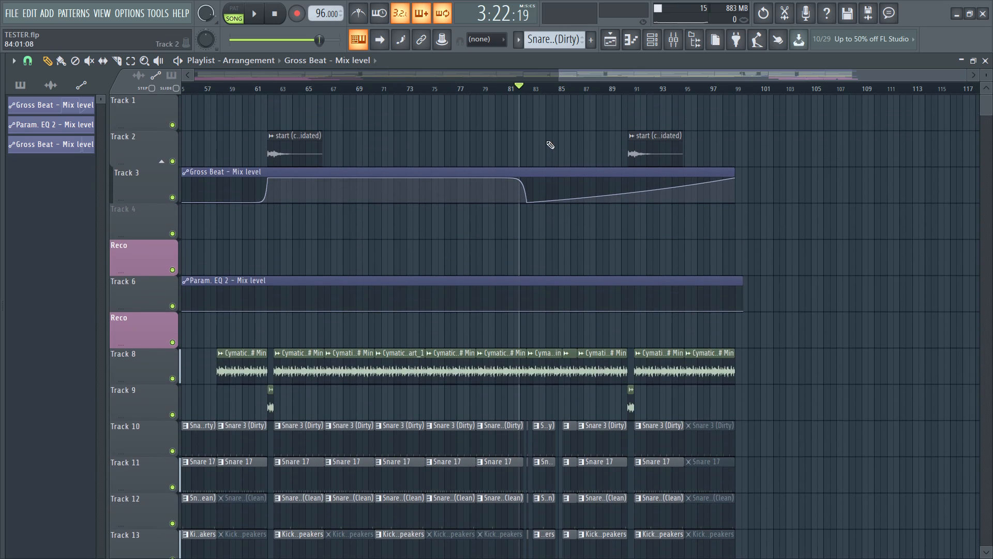
{"action": "scroll", "coordinate": [521, 150], "scroll_direction": "down", "scroll_amount": 7}
{"action": "left_click", "coordinate": [528, 85]}
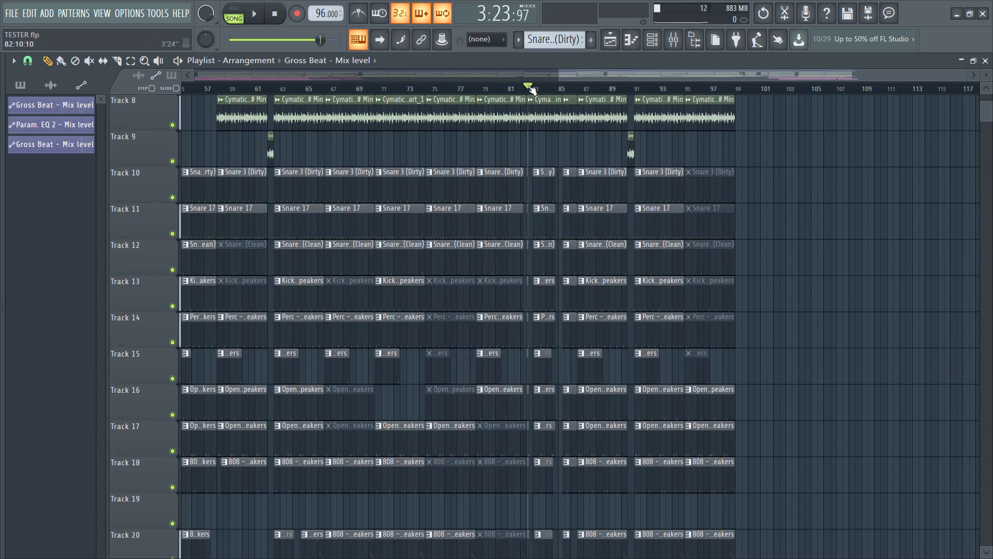
Examine the Gross Beat mix level curve on Track 24 and the clips on neighbouring tracks around bars 82 to 87.
{"action": "scroll", "coordinate": [548, 178], "scroll_direction": "down", "scroll_amount": 7}
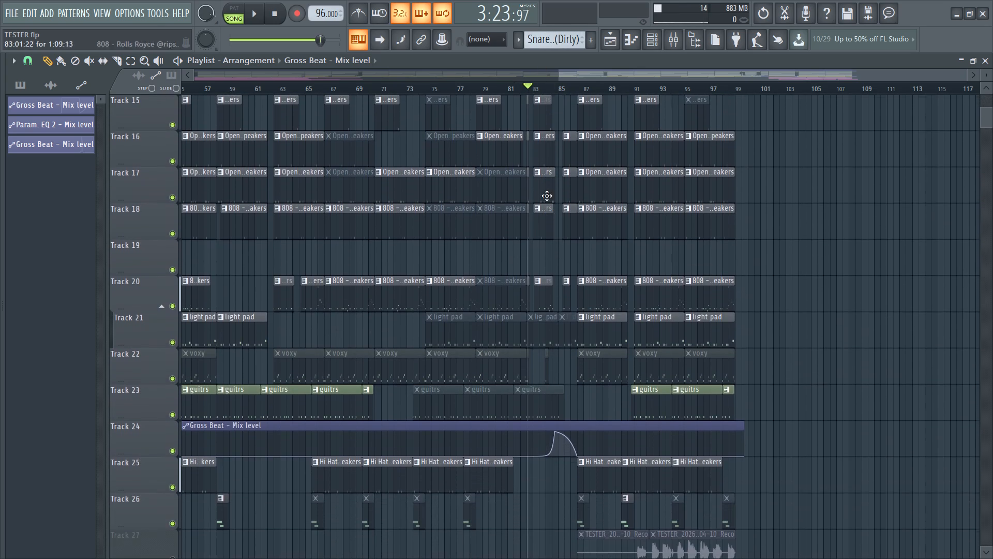
{"action": "left_click_drag", "start_coordinate": [568, 73], "coordinate": [549, 67]}
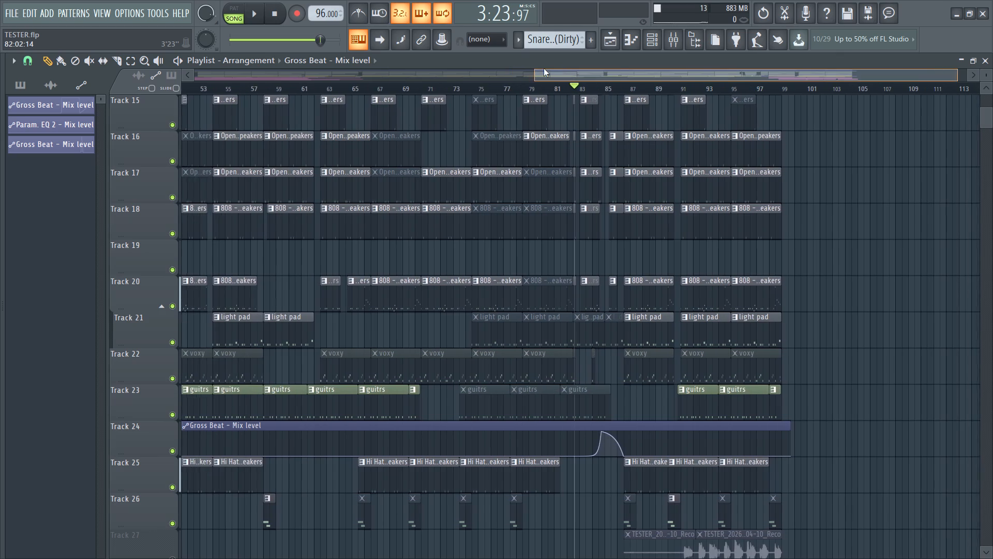
{"action": "left_click_drag", "start_coordinate": [549, 67], "coordinate": [619, 72]}
{"action": "scroll", "coordinate": [505, 335], "scroll_direction": "down", "scroll_amount": 7}
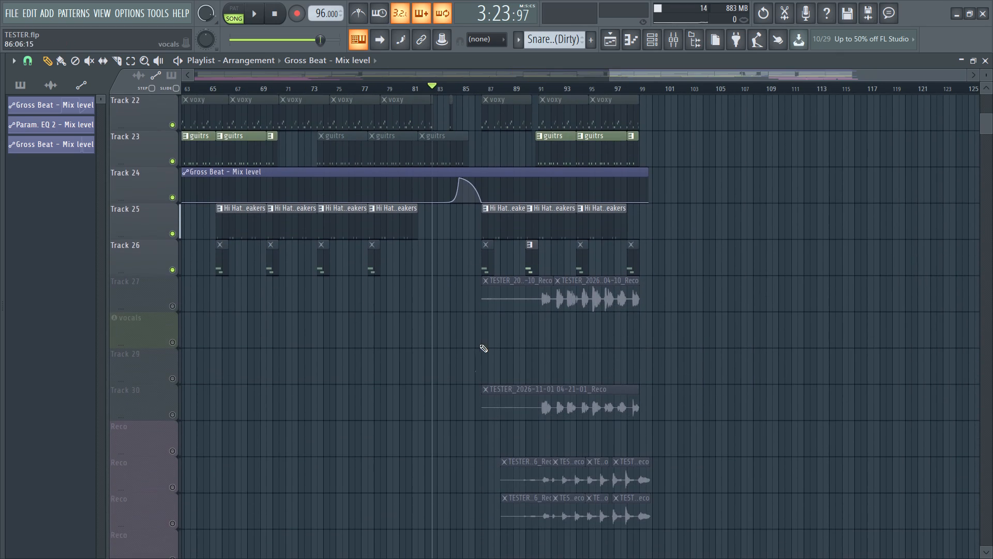
{"action": "left_click_drag", "start_coordinate": [449, 201], "coordinate": [471, 360]}
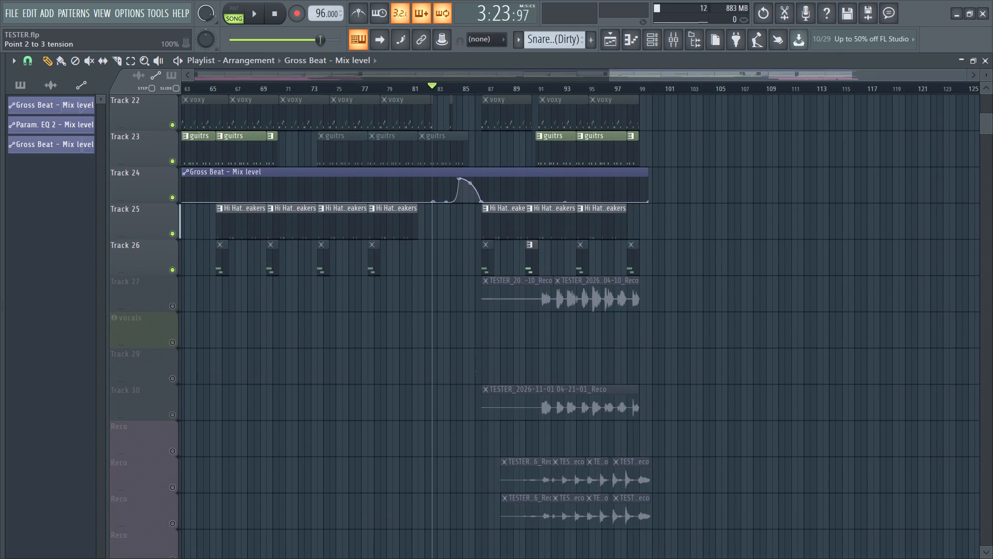
{"action": "left_click_drag", "start_coordinate": [471, 360], "coordinate": [573, 181]}
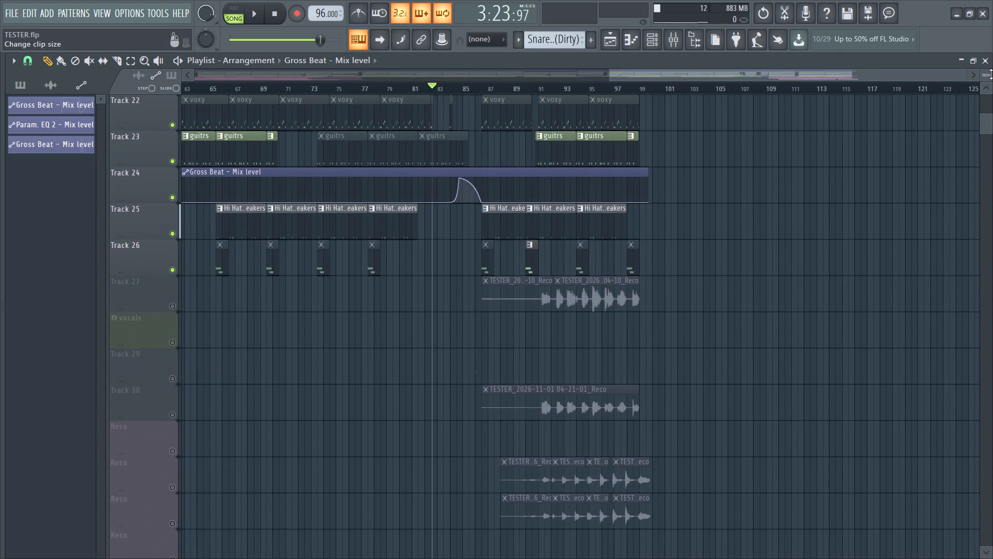
{"action": "left_click_drag", "start_coordinate": [965, 75], "coordinate": [753, 75]}
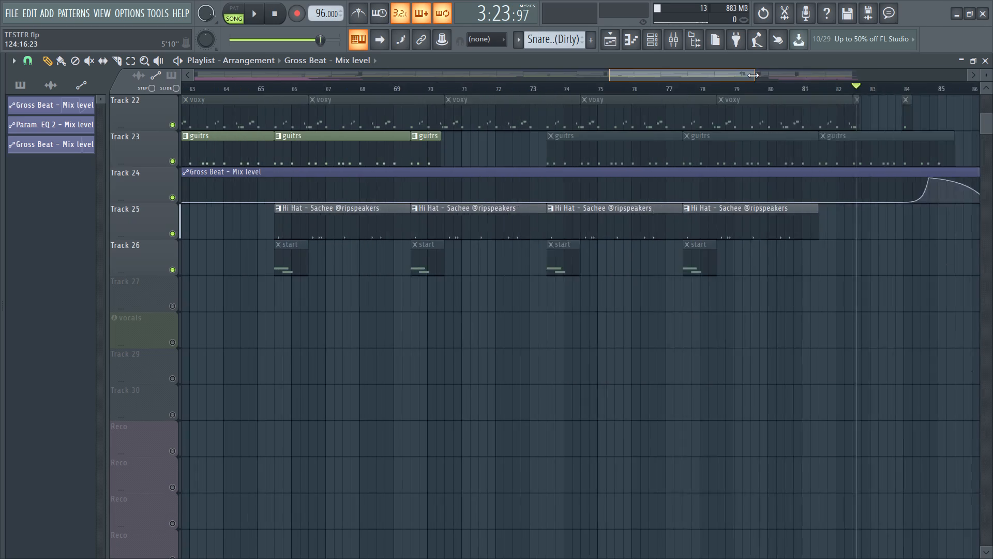
{"action": "left_click_drag", "start_coordinate": [753, 75], "coordinate": [798, 77]}
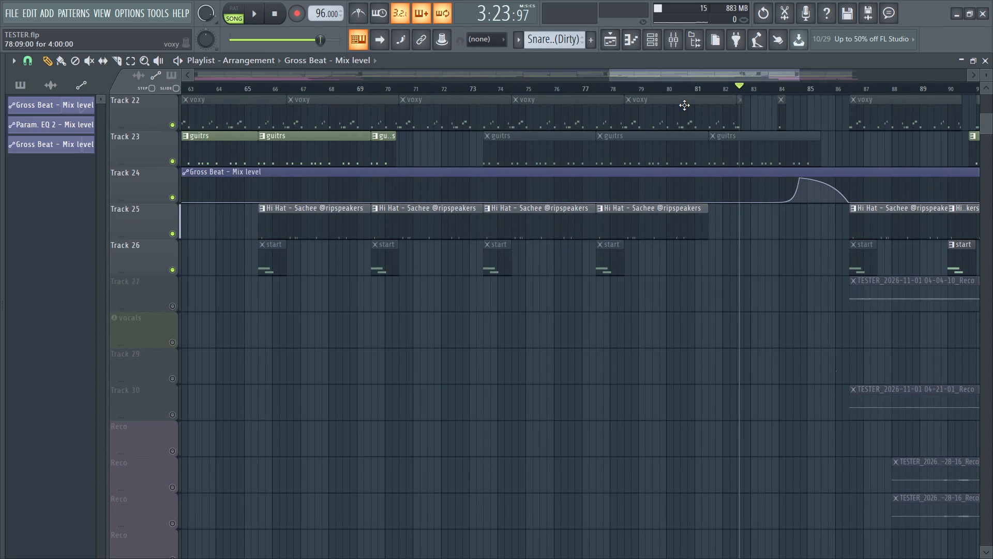
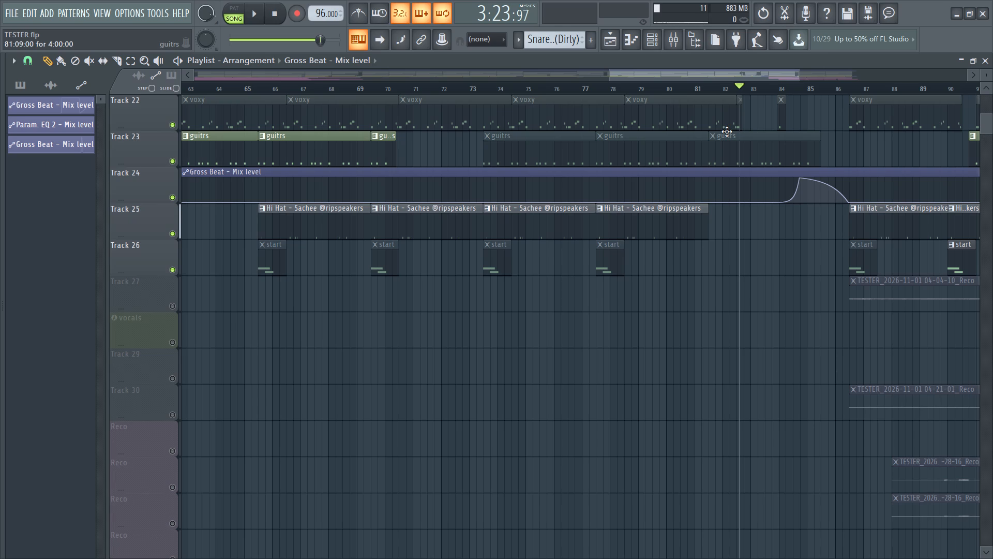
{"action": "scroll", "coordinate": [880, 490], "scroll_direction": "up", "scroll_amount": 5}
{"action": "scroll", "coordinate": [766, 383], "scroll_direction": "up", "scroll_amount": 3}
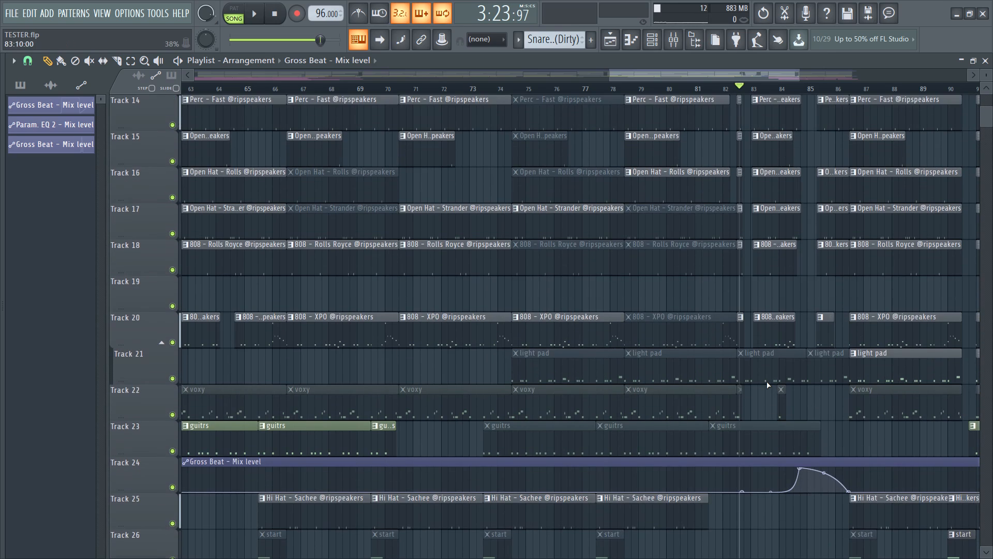
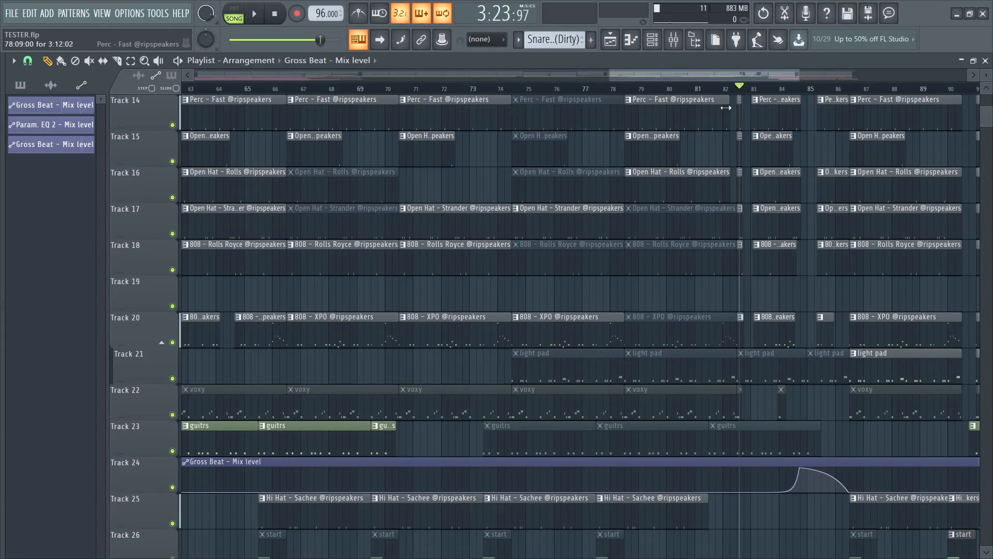
Move the song playhead around the short gap between the drum clips in bar 82, leaving it at about 82:06.
{"action": "left_click", "coordinate": [725, 92]}
{"action": "left_click_drag", "start_coordinate": [727, 88], "coordinate": [732, 88]}
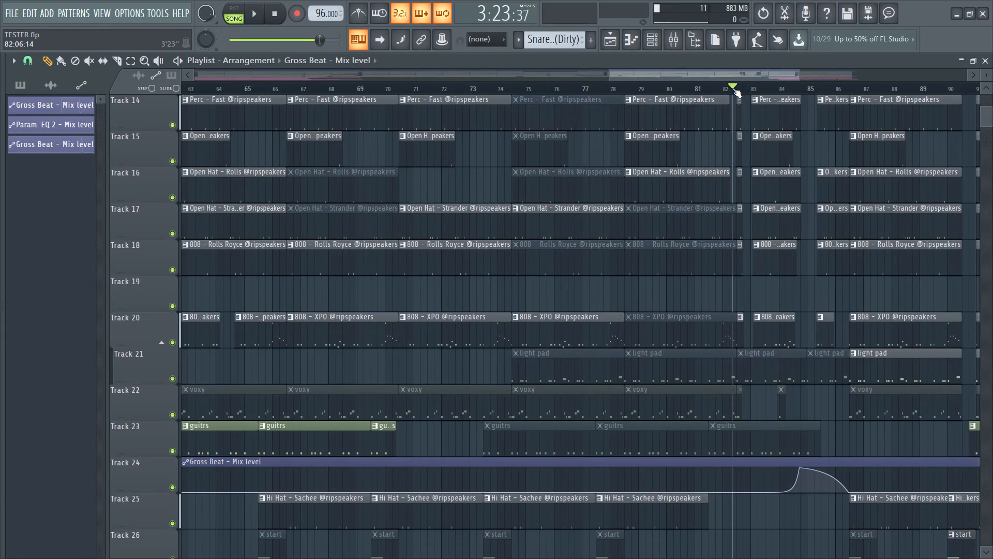
{"action": "left_click_drag", "start_coordinate": [732, 88], "coordinate": [734, 87]}
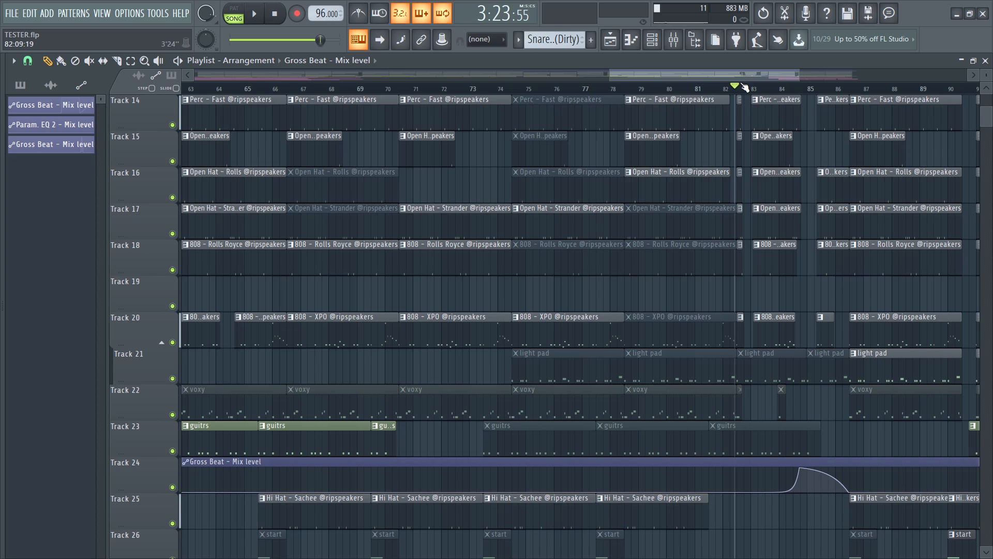
{"action": "left_click_drag", "start_coordinate": [740, 82], "coordinate": [738, 82]}
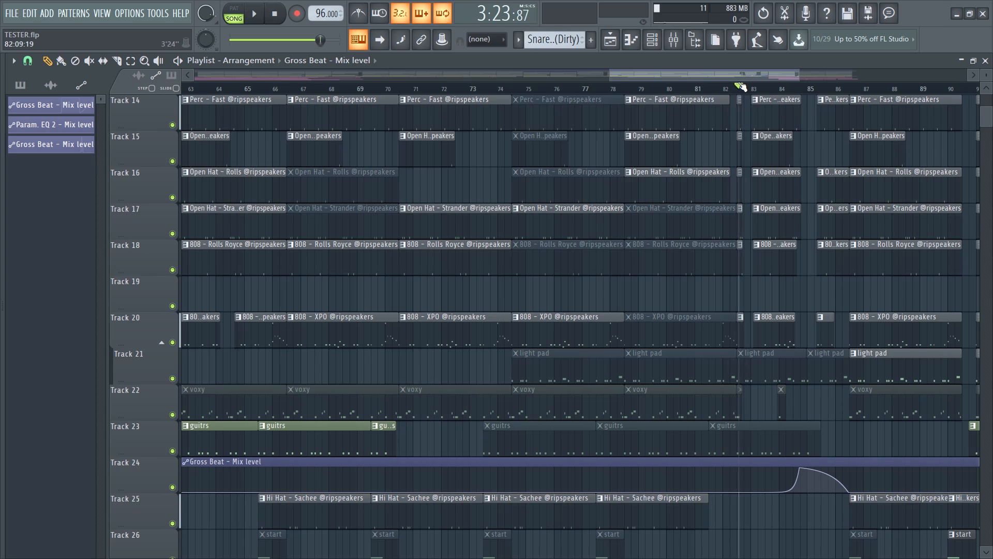
{"action": "left_click_drag", "start_coordinate": [738, 82], "coordinate": [733, 83]}
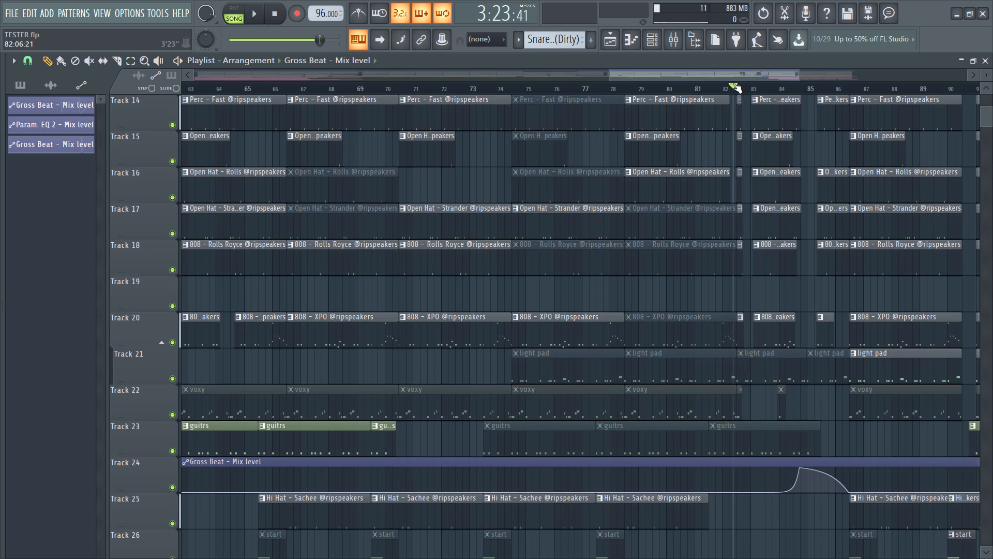
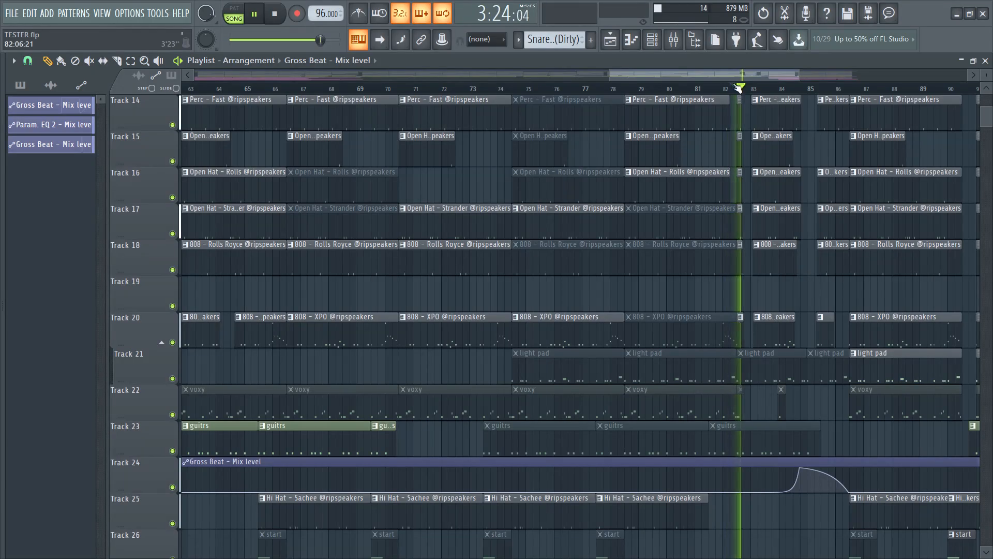
Play back the transition from bar 82, checking the arrangement and the mixer levels.
{"action": "key", "text": "space"}
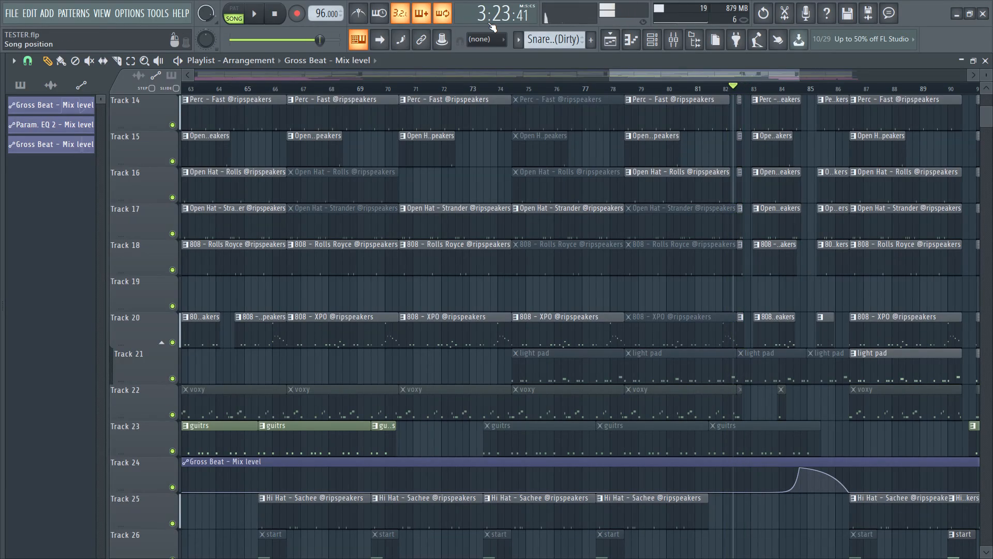
{"action": "key", "text": "space"}
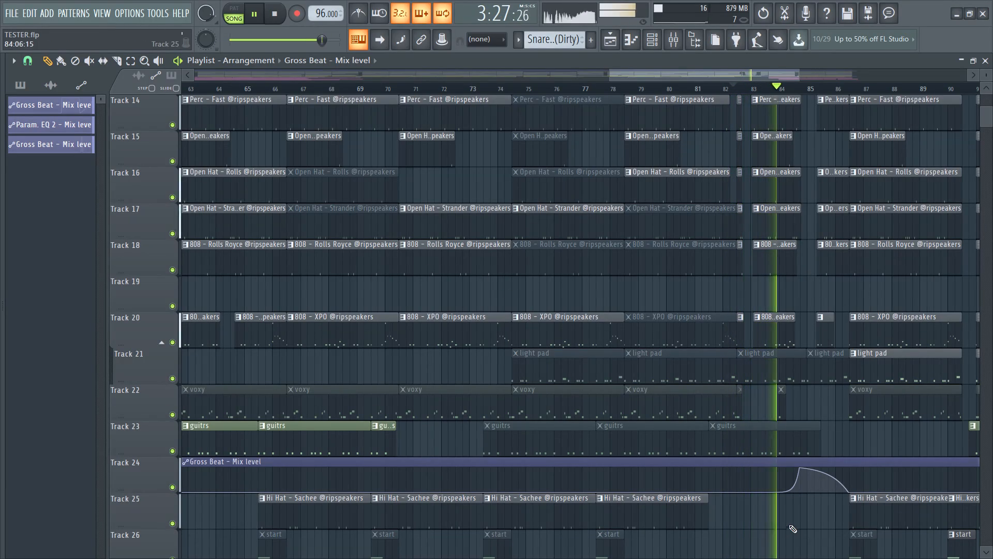
{"action": "scroll", "coordinate": [654, 336], "scroll_direction": "down", "scroll_amount": 4}
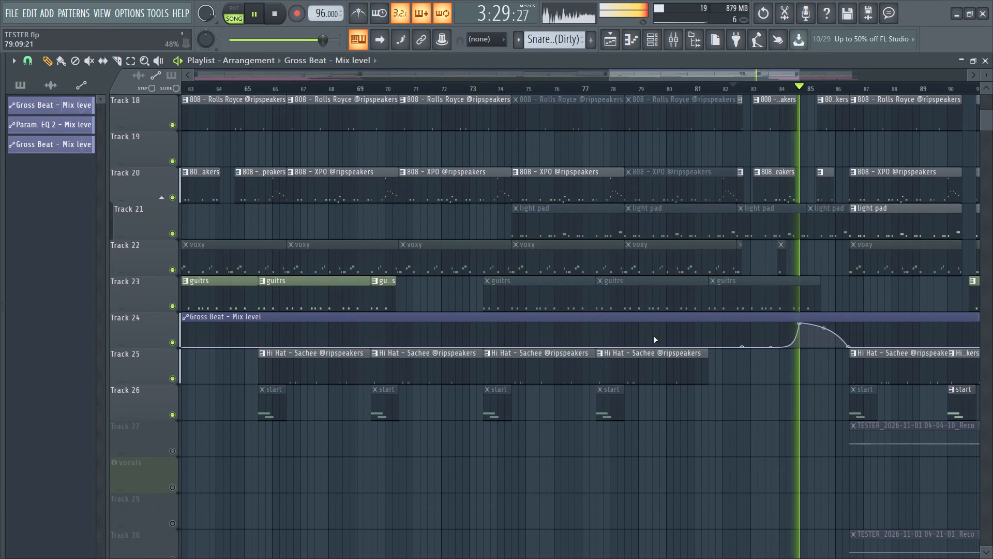
{"action": "left_click", "coordinate": [678, 40]}
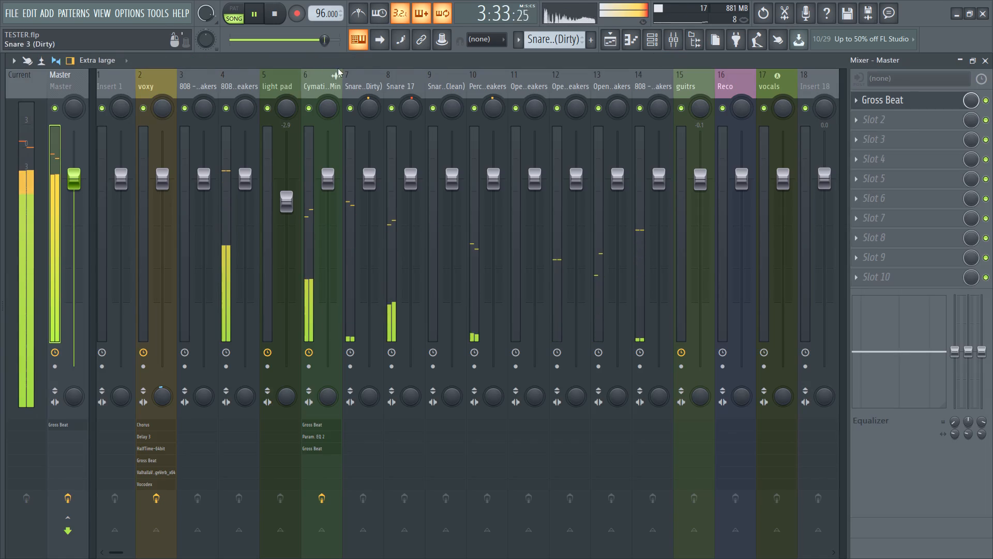
{"action": "left_click", "coordinate": [617, 34]}
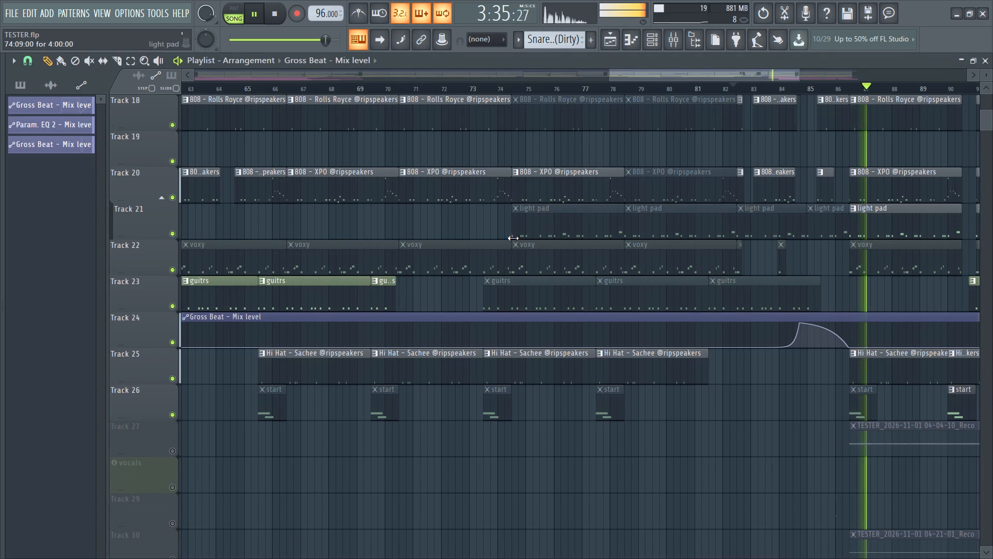
{"action": "scroll", "coordinate": [359, 355], "scroll_direction": "down", "scroll_amount": 4, "text": "ctrl"}
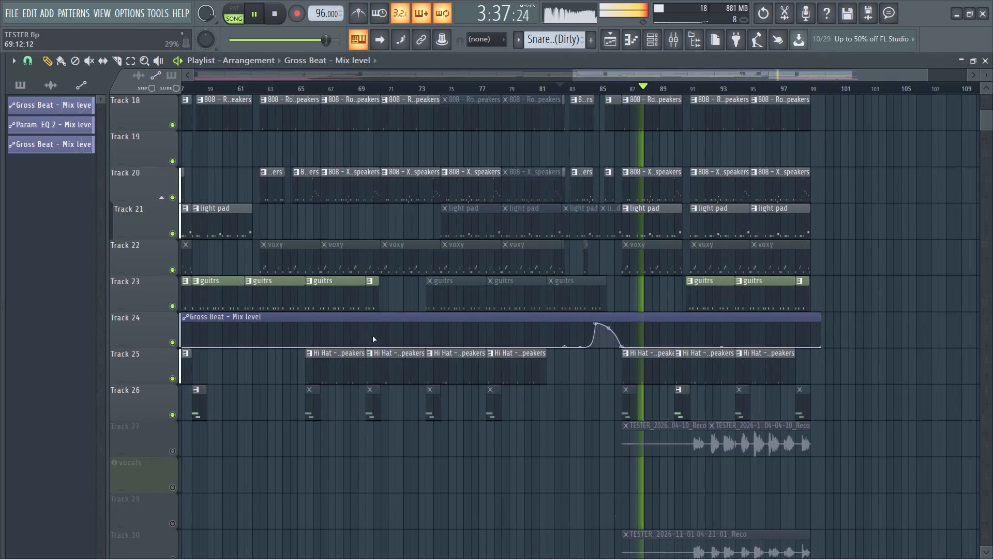
{"action": "scroll", "coordinate": [379, 320], "scroll_direction": "up", "scroll_amount": 3}
Delete the Gross Beat effect from the first slot of the Master mixer track.
{"action": "left_click", "coordinate": [684, 38]}
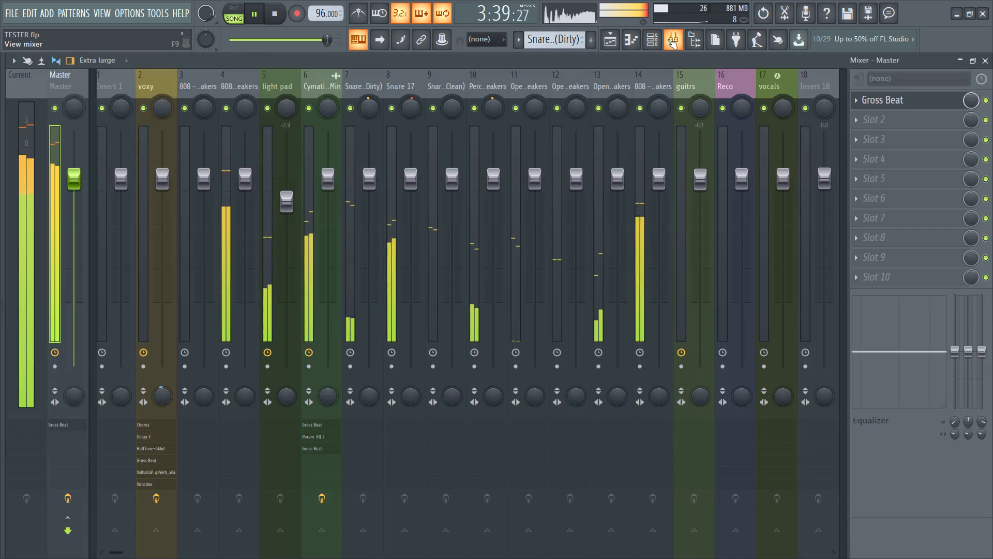
{"action": "left_click", "coordinate": [668, 39]}
{"action": "left_click", "coordinate": [667, 39]}
{"action": "left_click", "coordinate": [851, 99]}
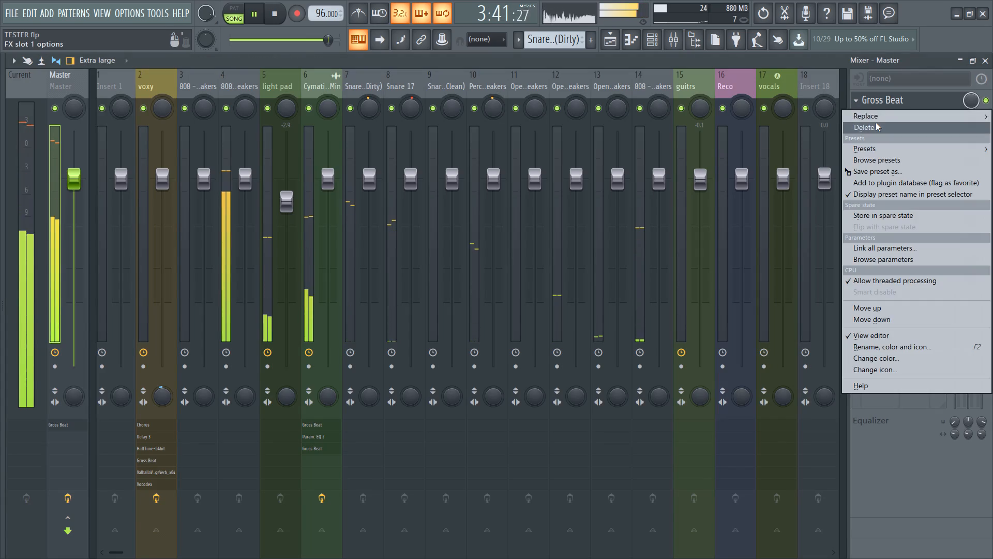
{"action": "left_click", "coordinate": [876, 123]}
{"action": "key", "text": "Return"}
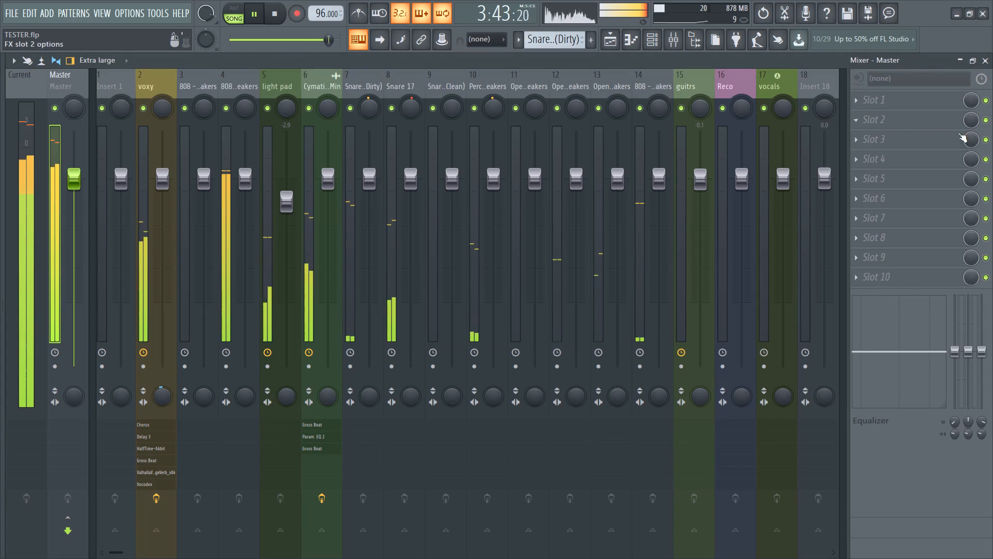
Replay the transition from bar 82 and examine how the clips line up through about bar 91.
{"action": "key", "text": "space"}
{"action": "key", "text": "space"}
{"action": "left_click", "coordinate": [618, 36]}
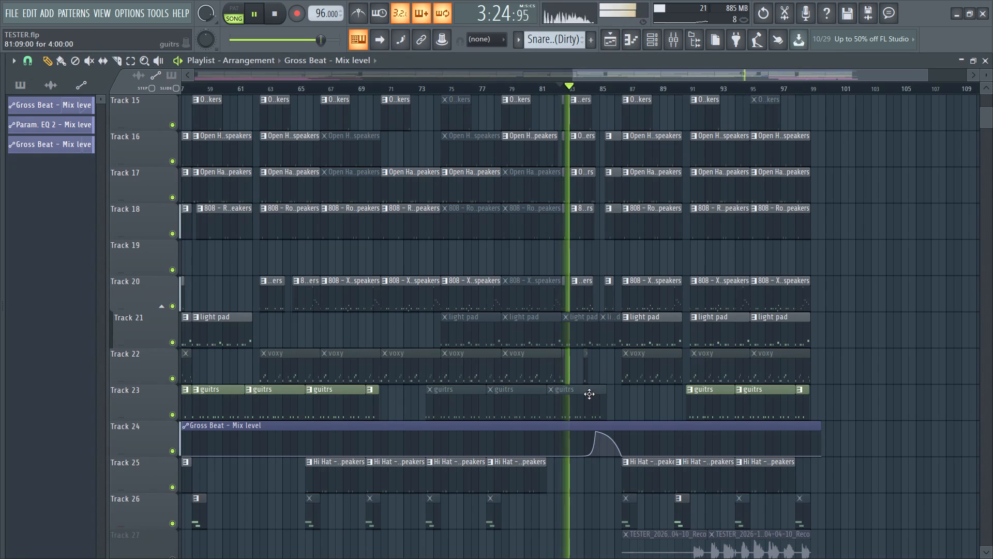
{"action": "scroll", "coordinate": [593, 439], "scroll_direction": "up", "scroll_amount": 3, "text": "ctrl"}
{"action": "scroll", "coordinate": [591, 437], "scroll_direction": "down", "scroll_amount": 4, "text": "ctrl"}
{"action": "scroll", "coordinate": [602, 439], "scroll_direction": "up", "scroll_amount": 3, "text": "ctrl"}
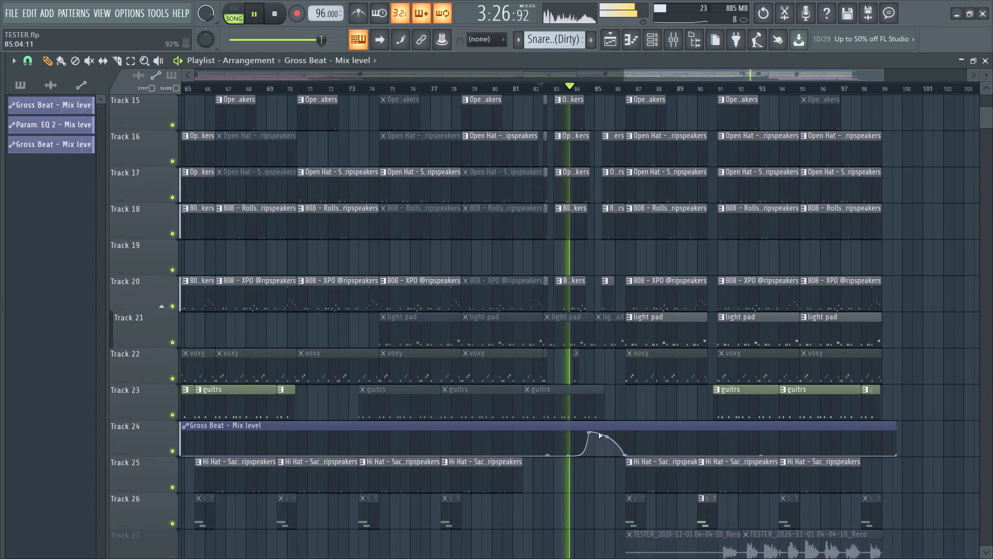
{"action": "scroll", "coordinate": [598, 432], "scroll_direction": "up", "scroll_amount": 5, "text": "ctrl"}
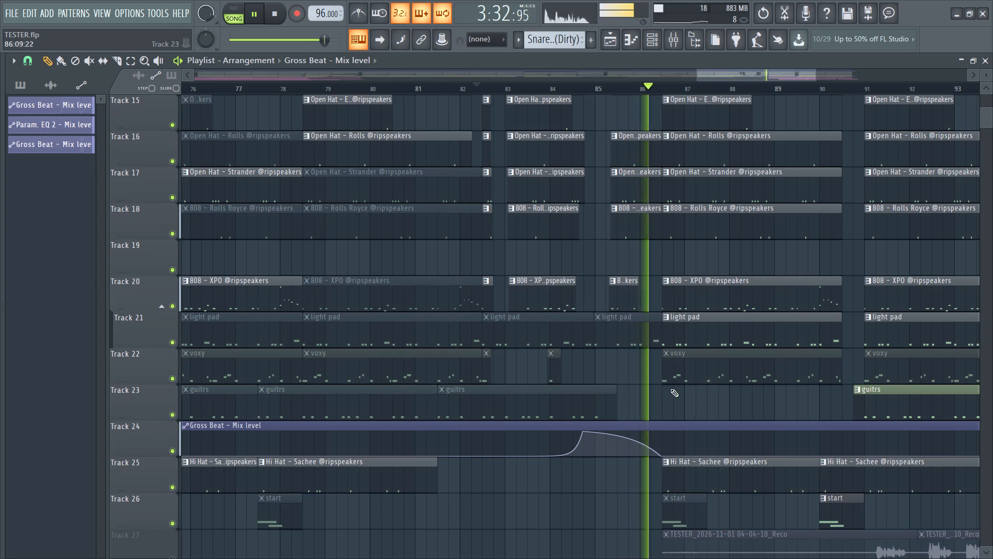
{"action": "scroll", "coordinate": [521, 411], "scroll_direction": "down", "scroll_amount": 5, "text": "ctrl"}
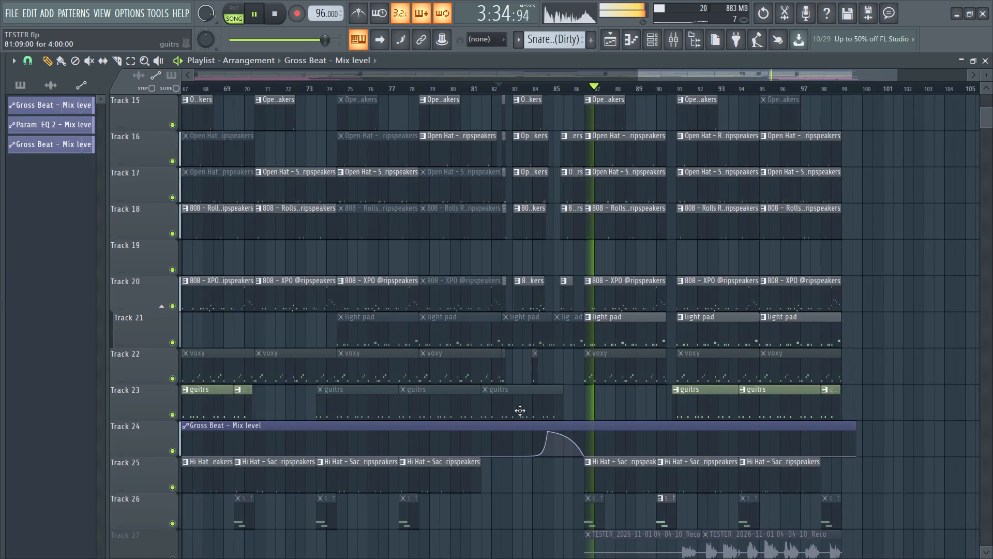
{"action": "scroll", "coordinate": [704, 419], "scroll_direction": "up", "scroll_amount": 4, "text": "ctrl"}
{"action": "scroll", "coordinate": [588, 366], "scroll_direction": "up", "scroll_amount": 2}
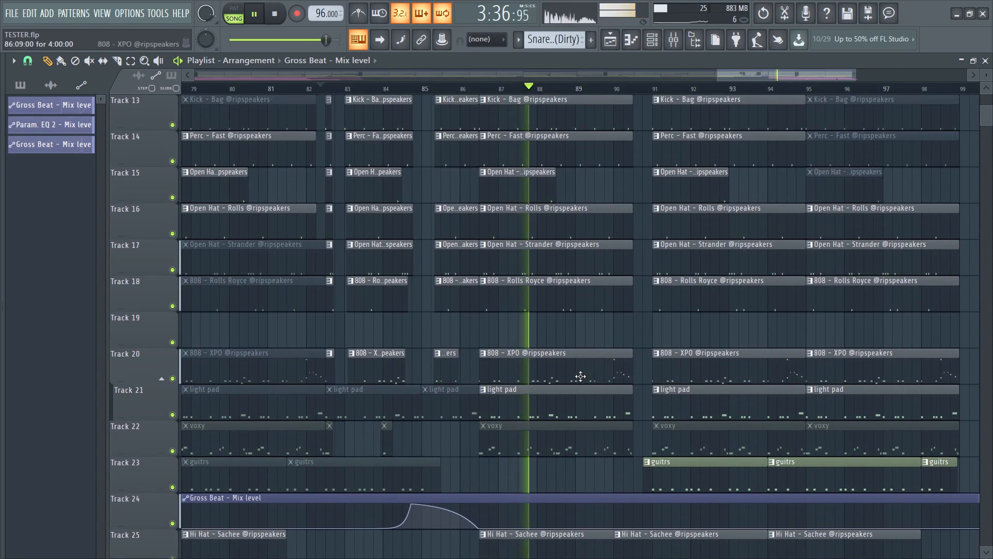
{"action": "scroll", "coordinate": [566, 391], "scroll_direction": "down", "scroll_amount": 2, "text": "ctrl"}
{"action": "scroll", "coordinate": [552, 407], "scroll_direction": "up", "scroll_amount": 2, "text": "ctrl"}
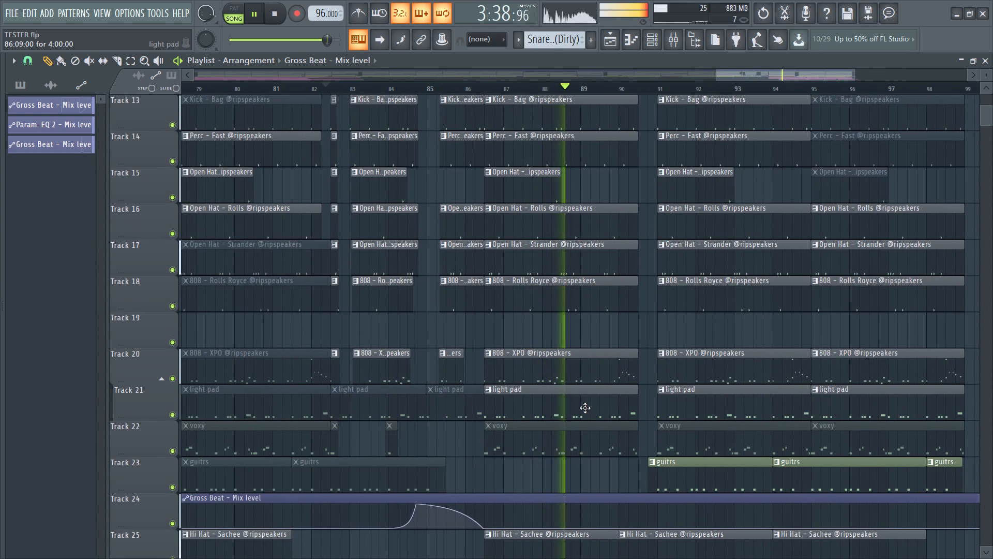
{"action": "scroll", "coordinate": [598, 409], "scroll_direction": "up", "scroll_amount": 2, "text": "ctrl"}
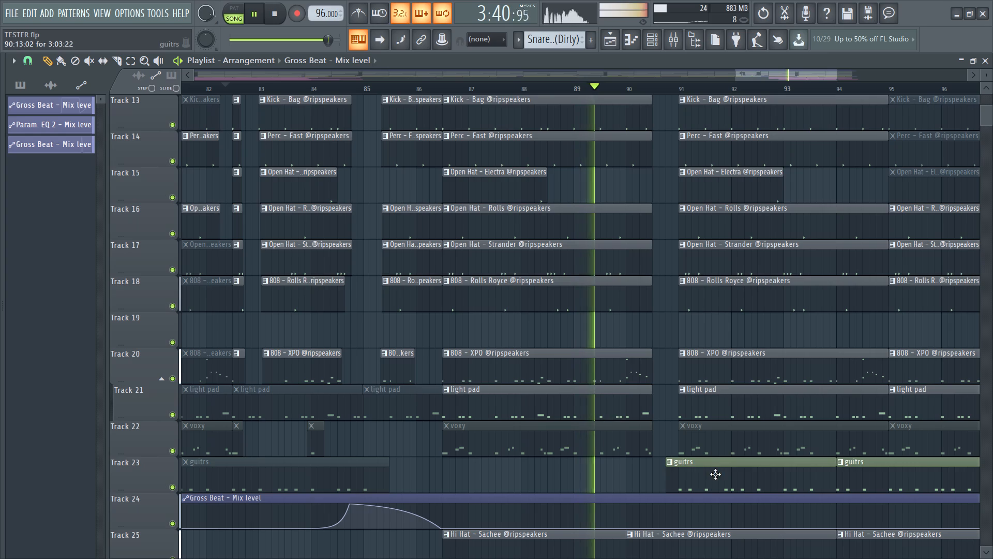
{"action": "scroll", "coordinate": [690, 475], "scroll_direction": "up", "scroll_amount": 6, "text": "ctrl"}
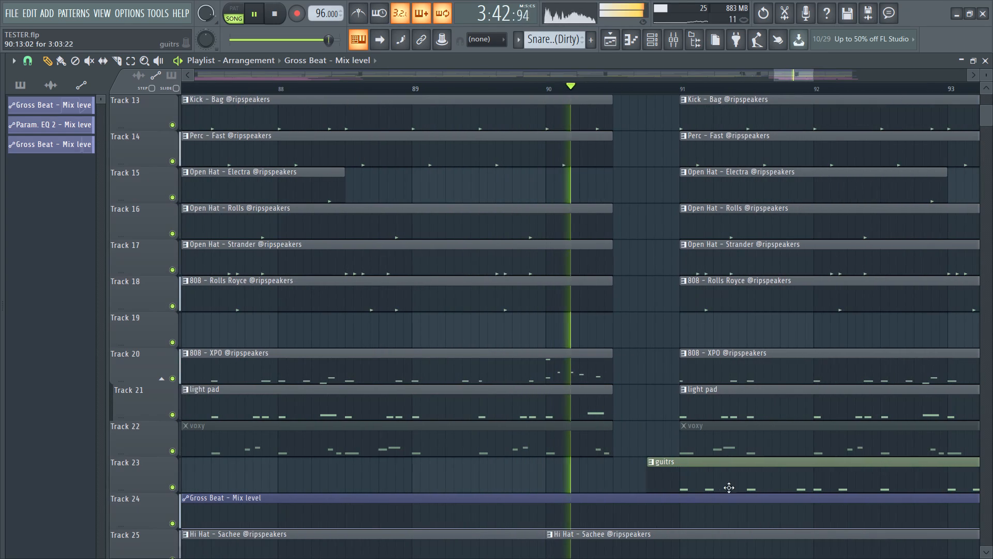
Delete the start clip at bar 90 on Track 26.
{"action": "scroll", "coordinate": [638, 475], "scroll_direction": "down", "scroll_amount": 6}
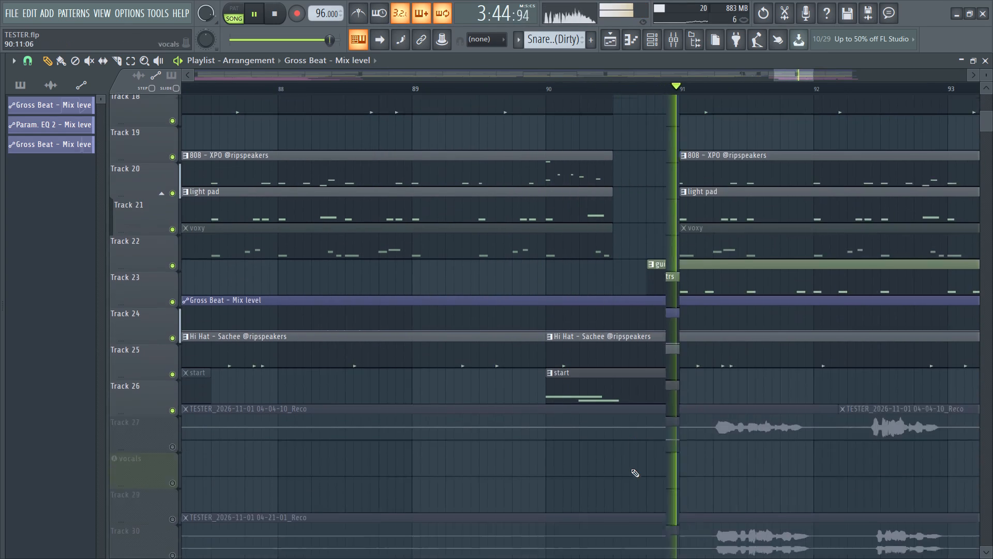
{"action": "right_click", "coordinate": [604, 370]}
Unmute the voxy clip that starts at bar 95 on Track 22.
{"action": "scroll", "coordinate": [588, 366], "scroll_direction": "down", "scroll_amount": 3, "text": "ctrl"}
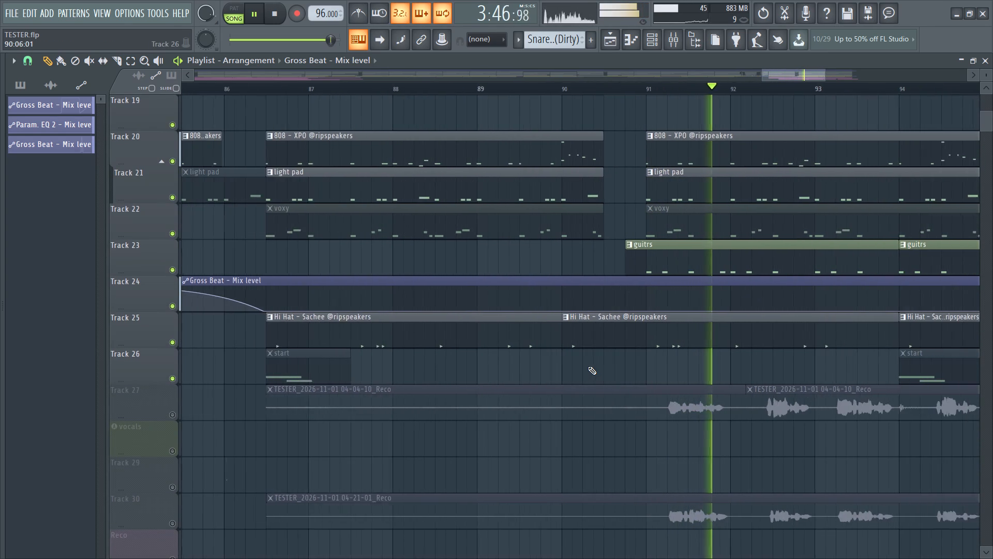
{"action": "scroll", "coordinate": [585, 365], "scroll_direction": "down", "scroll_amount": 7, "text": "ctrl"}
{"action": "scroll", "coordinate": [698, 352], "scroll_direction": "up", "scroll_amount": 3, "text": "ctrl"}
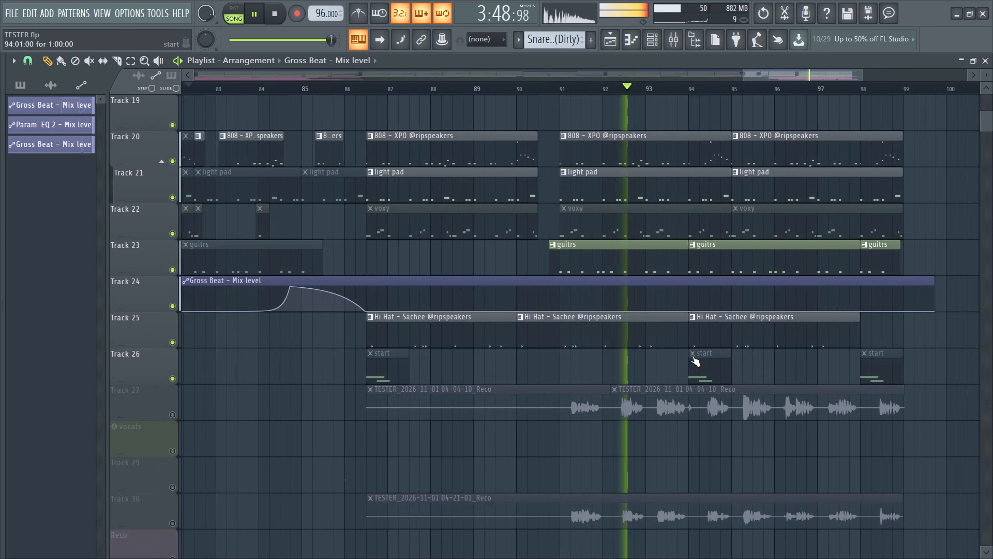
{"action": "scroll", "coordinate": [673, 313], "scroll_direction": "up", "scroll_amount": 3, "text": "ctrl"}
{"action": "scroll", "coordinate": [578, 284], "scroll_direction": "down", "scroll_amount": 3, "text": "ctrl"}
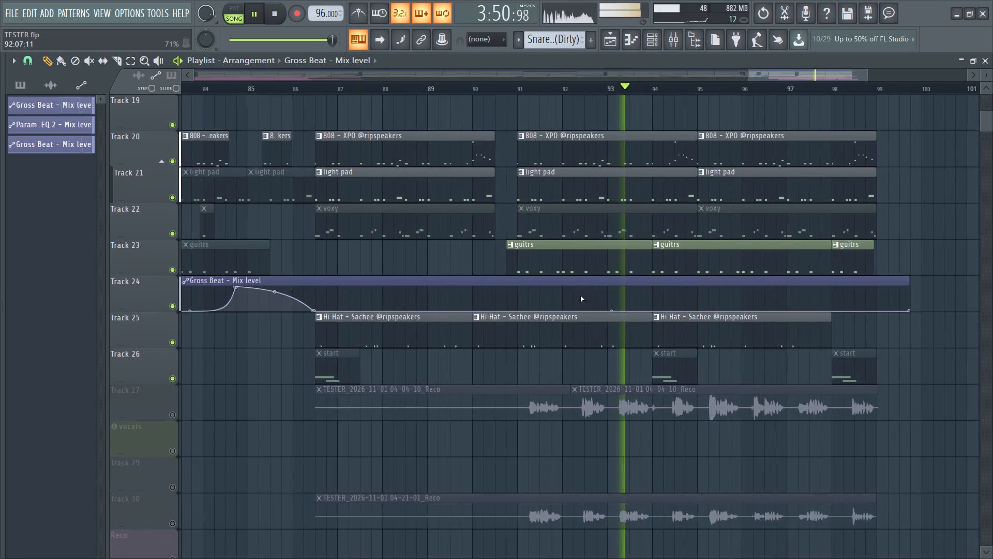
{"action": "scroll", "coordinate": [580, 297], "scroll_direction": "down", "scroll_amount": 3}
{"action": "scroll", "coordinate": [751, 288], "scroll_direction": "up", "scroll_amount": 3, "text": "ctrl"}
{"action": "scroll", "coordinate": [670, 279], "scroll_direction": "up", "scroll_amount": 3}
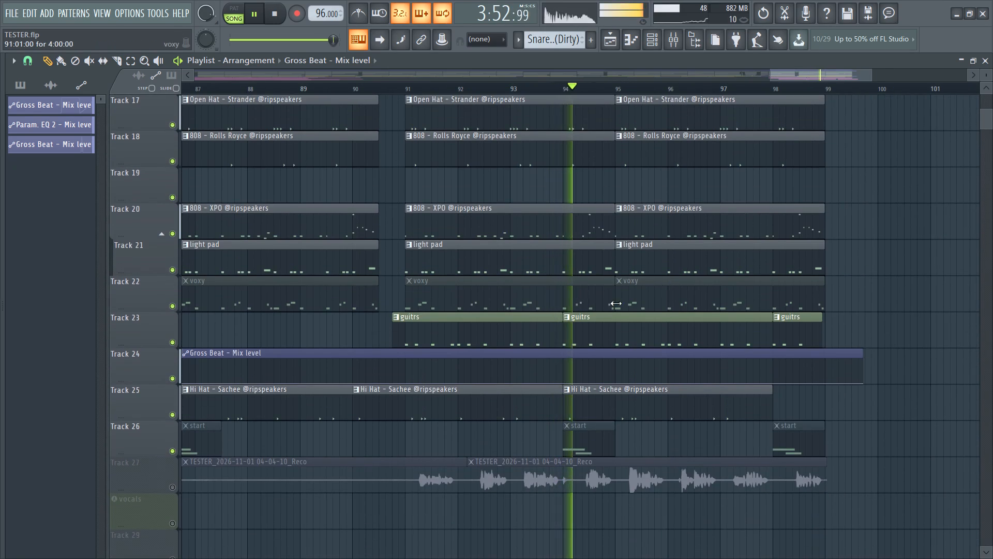
{"action": "left_click", "coordinate": [89, 54]}
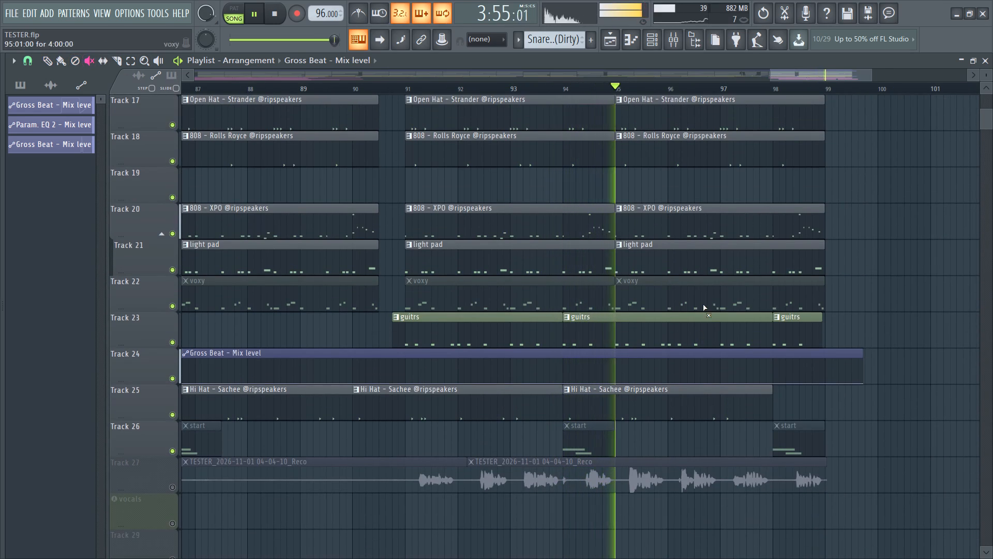
{"action": "left_click", "coordinate": [702, 304]}
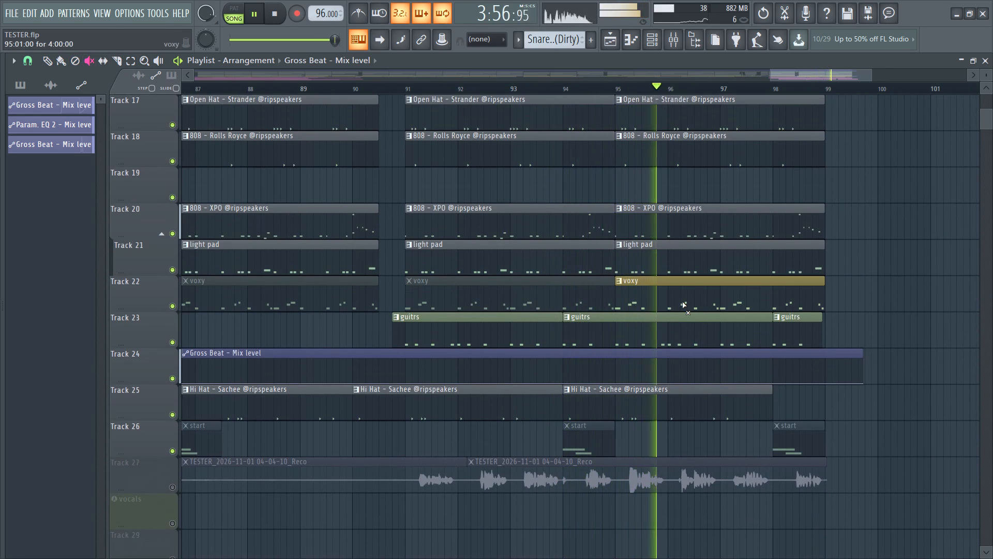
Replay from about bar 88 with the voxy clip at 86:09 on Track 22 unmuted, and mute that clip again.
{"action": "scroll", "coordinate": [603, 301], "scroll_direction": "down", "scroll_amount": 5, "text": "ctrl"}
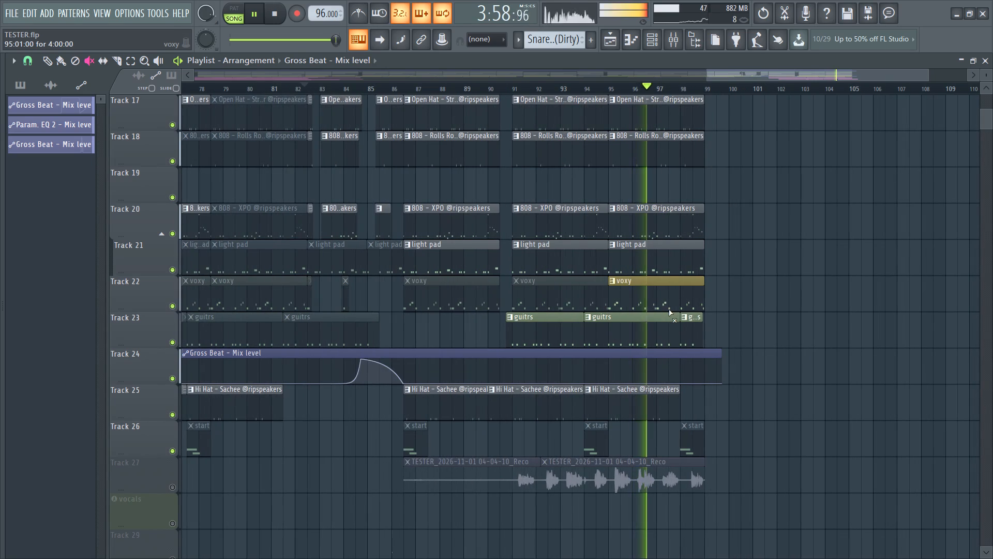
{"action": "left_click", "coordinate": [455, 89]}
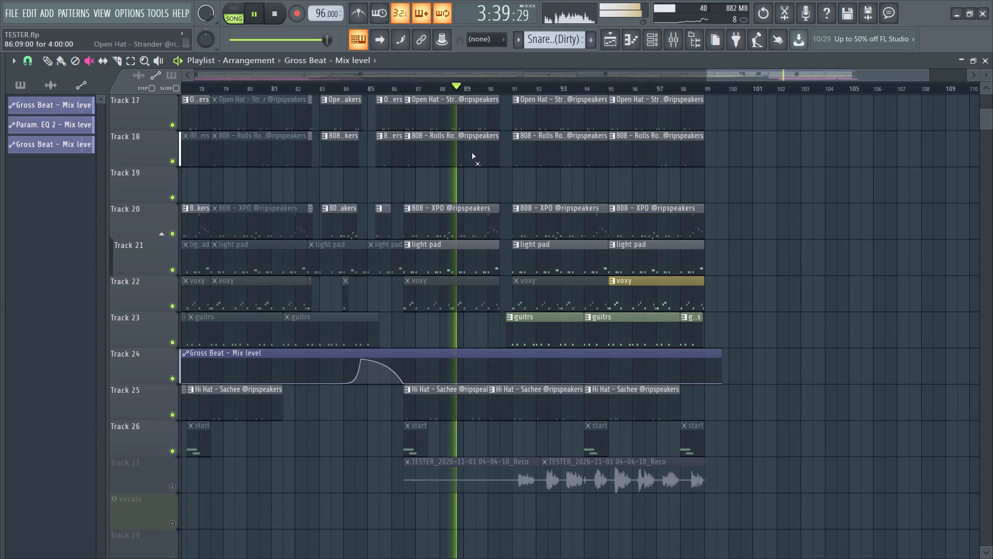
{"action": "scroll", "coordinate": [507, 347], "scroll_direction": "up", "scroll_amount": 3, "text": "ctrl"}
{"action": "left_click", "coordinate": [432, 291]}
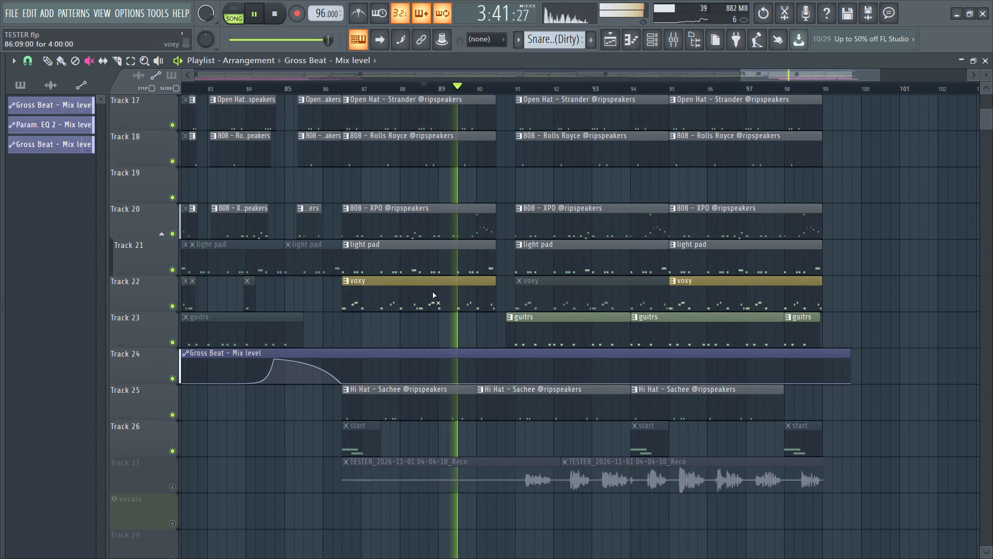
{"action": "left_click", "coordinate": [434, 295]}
Unmute the voxy clip that starts at bar 91 on Track 22.
{"action": "left_click", "coordinate": [548, 298]}
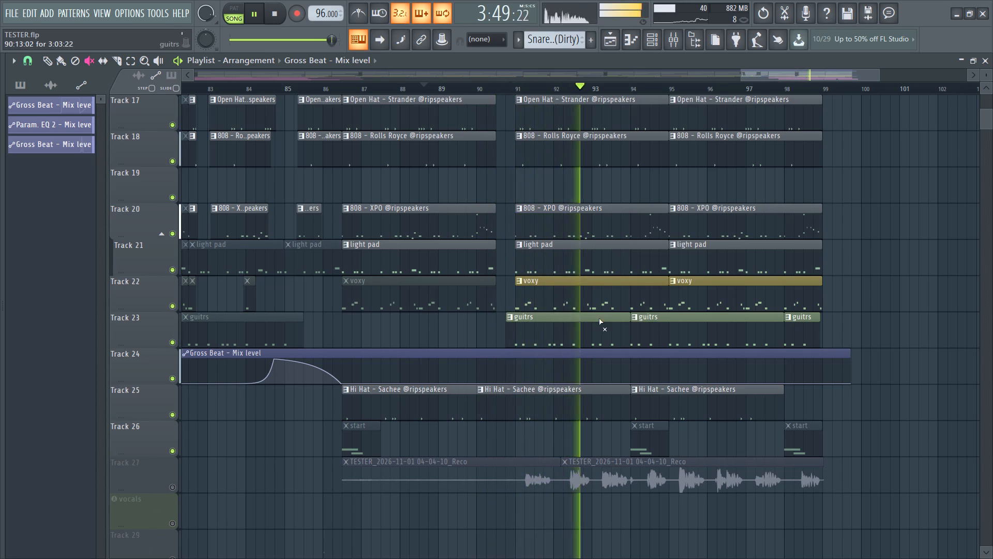
Mute the light pad clip that starts at bar 95 on Track 21.
{"action": "scroll", "coordinate": [613, 321], "scroll_direction": "down", "scroll_amount": 4, "text": "ctrl"}
{"action": "scroll", "coordinate": [696, 325], "scroll_direction": "up", "scroll_amount": 6}
{"action": "scroll", "coordinate": [686, 329], "scroll_direction": "down", "scroll_amount": 4}
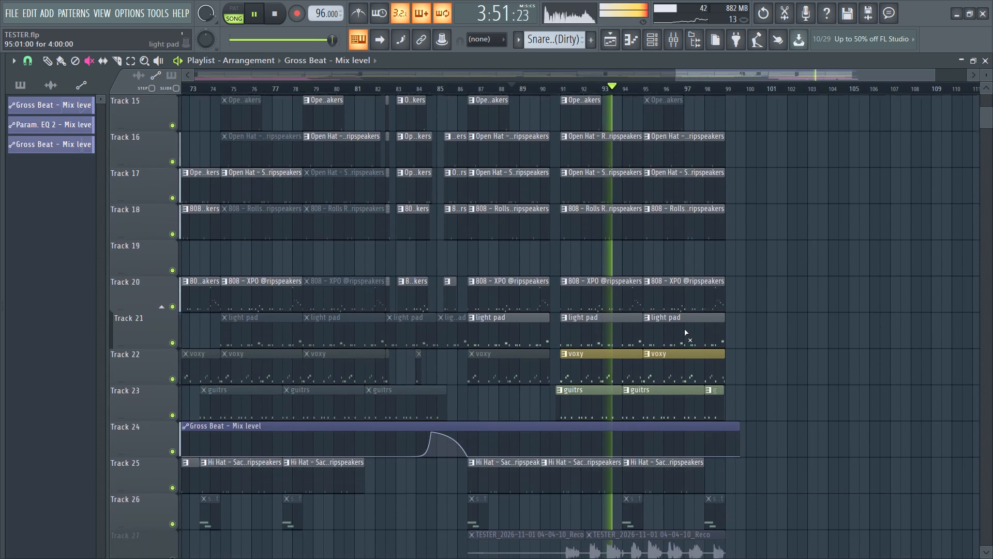
{"action": "scroll", "coordinate": [686, 357], "scroll_direction": "up", "scroll_amount": 2, "text": "ctrl"}
{"action": "scroll", "coordinate": [675, 354], "scroll_direction": "up", "scroll_amount": 1}
{"action": "scroll", "coordinate": [675, 354], "scroll_direction": "down", "scroll_amount": 4}
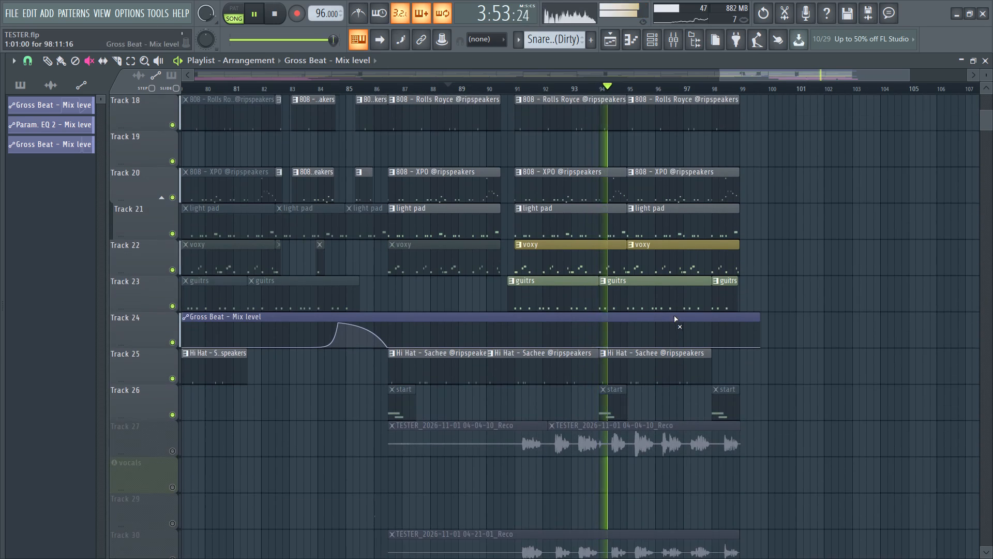
{"action": "scroll", "coordinate": [664, 308], "scroll_direction": "up", "scroll_amount": 3, "text": "ctrl"}
{"action": "left_click", "coordinate": [650, 222]}
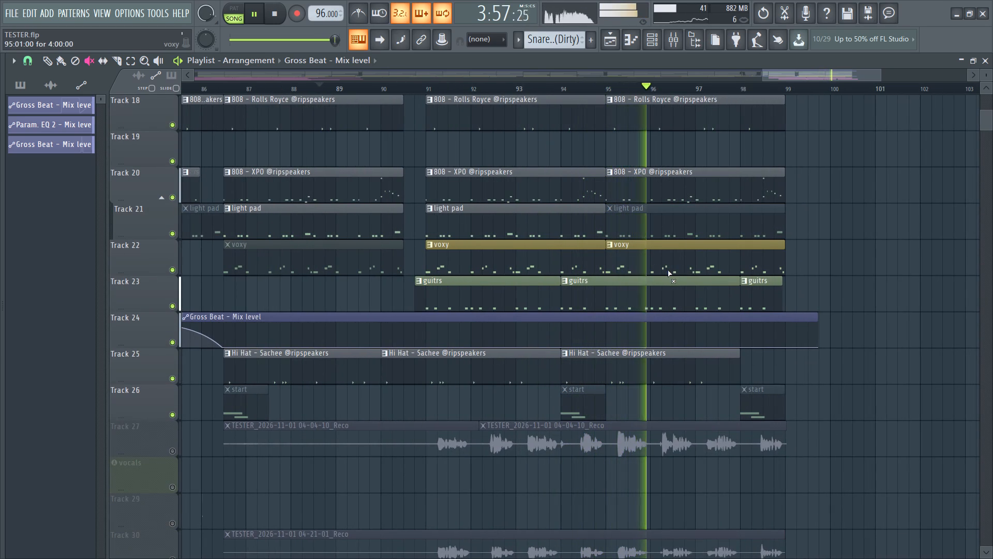
Switch the playlist from the Mute tool back to the Draw tool.
{"action": "scroll", "coordinate": [645, 272], "scroll_direction": "down", "scroll_amount": 4, "text": "ctrl"}
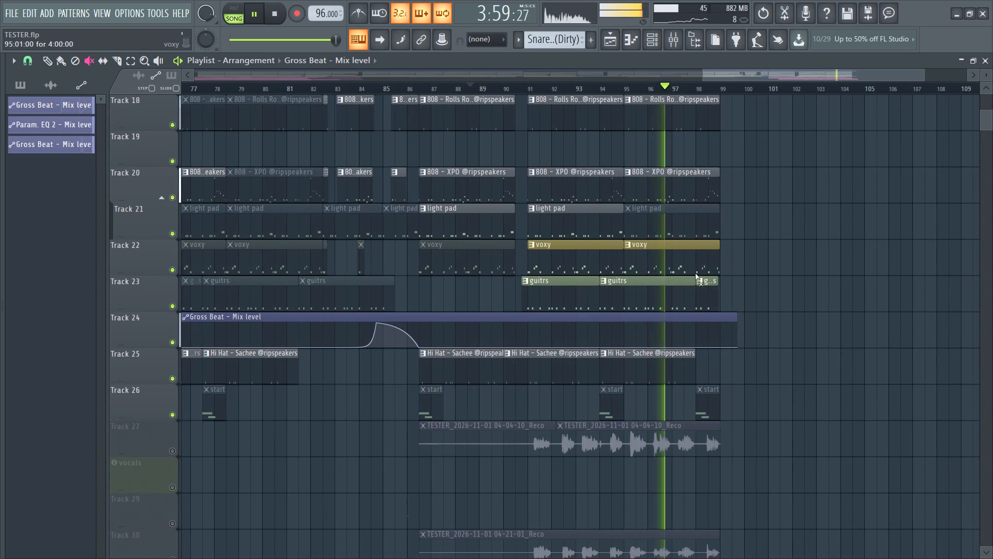
{"action": "scroll", "coordinate": [690, 270], "scroll_direction": "up", "scroll_amount": 3, "text": "ctrl"}
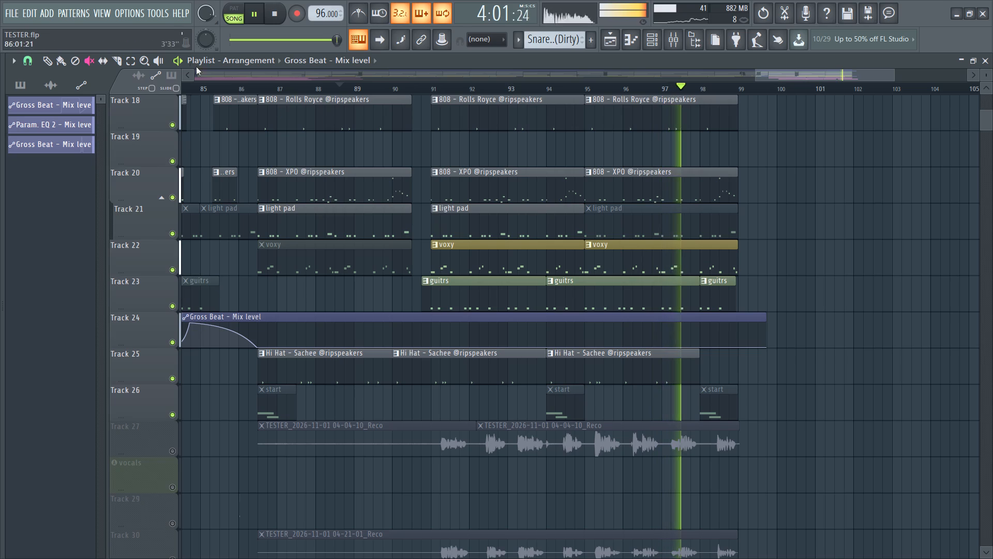
{"action": "left_click", "coordinate": [56, 67]}
{"action": "left_click", "coordinate": [46, 62]}
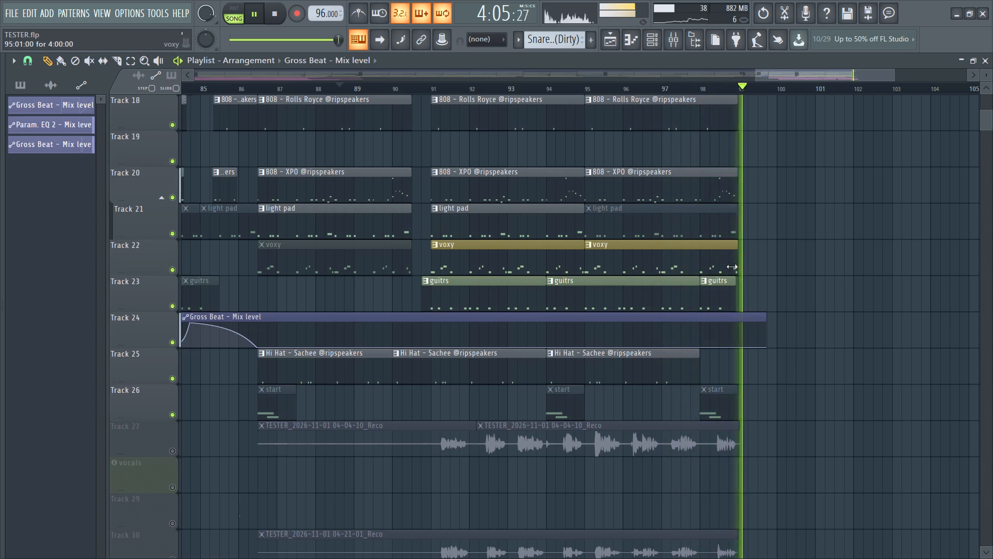
{"action": "scroll", "coordinate": [655, 262], "scroll_direction": "down", "scroll_amount": 6, "text": "ctrl"}
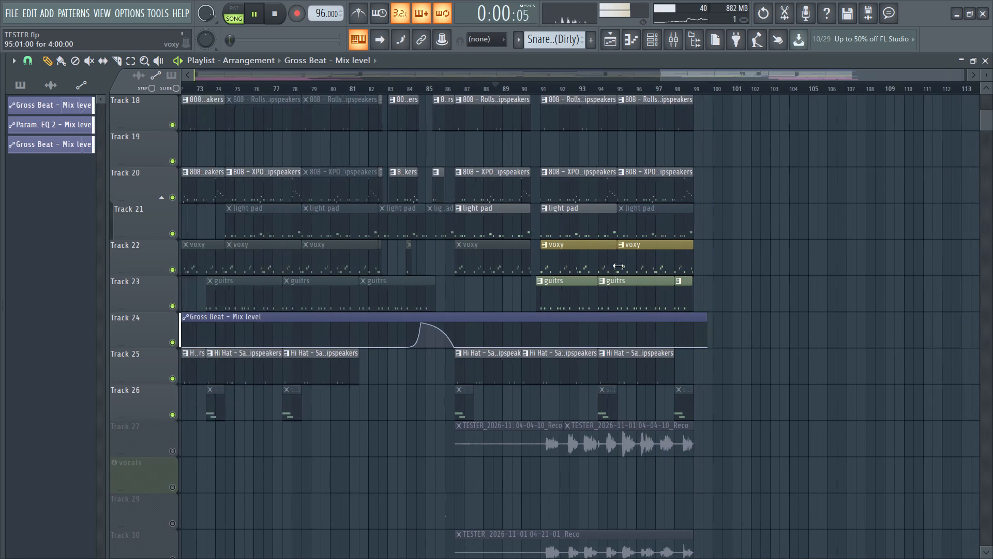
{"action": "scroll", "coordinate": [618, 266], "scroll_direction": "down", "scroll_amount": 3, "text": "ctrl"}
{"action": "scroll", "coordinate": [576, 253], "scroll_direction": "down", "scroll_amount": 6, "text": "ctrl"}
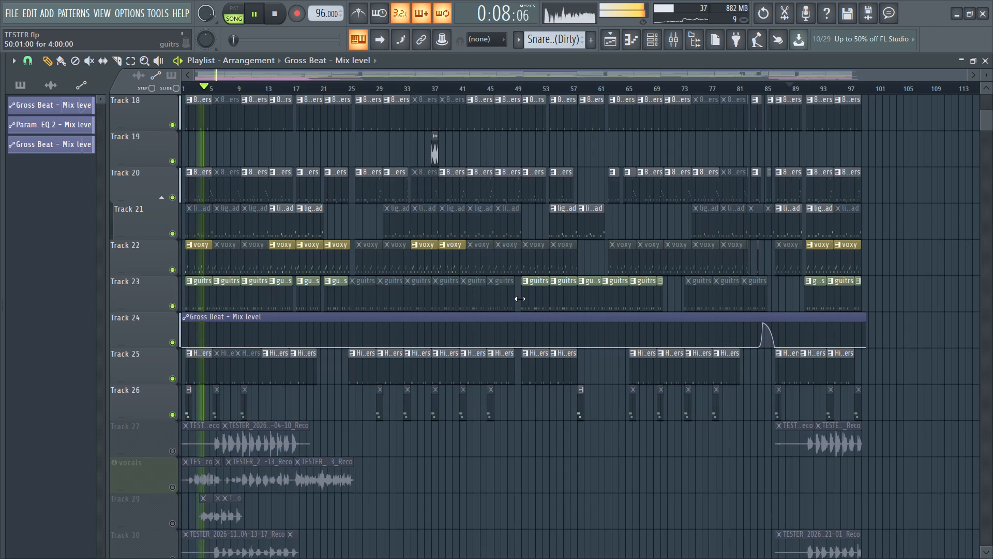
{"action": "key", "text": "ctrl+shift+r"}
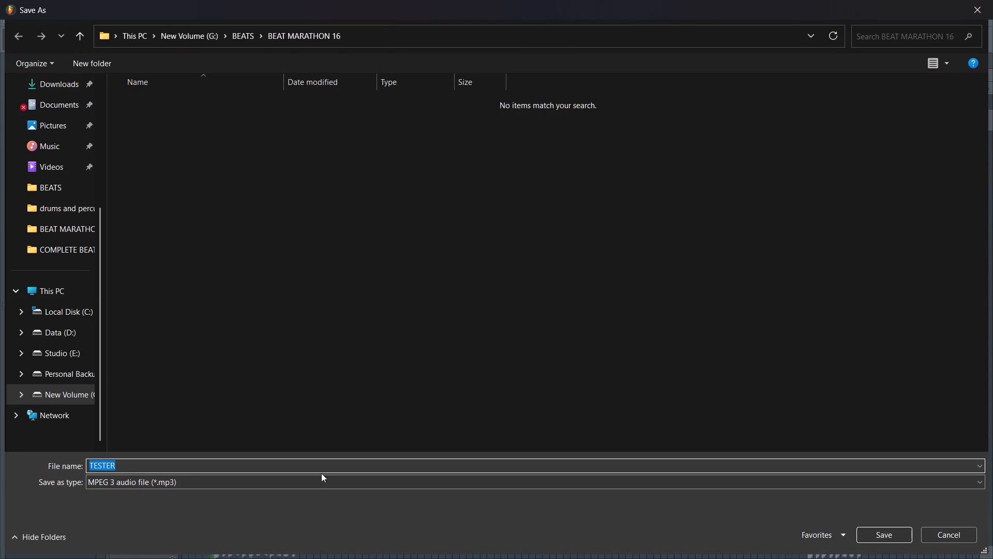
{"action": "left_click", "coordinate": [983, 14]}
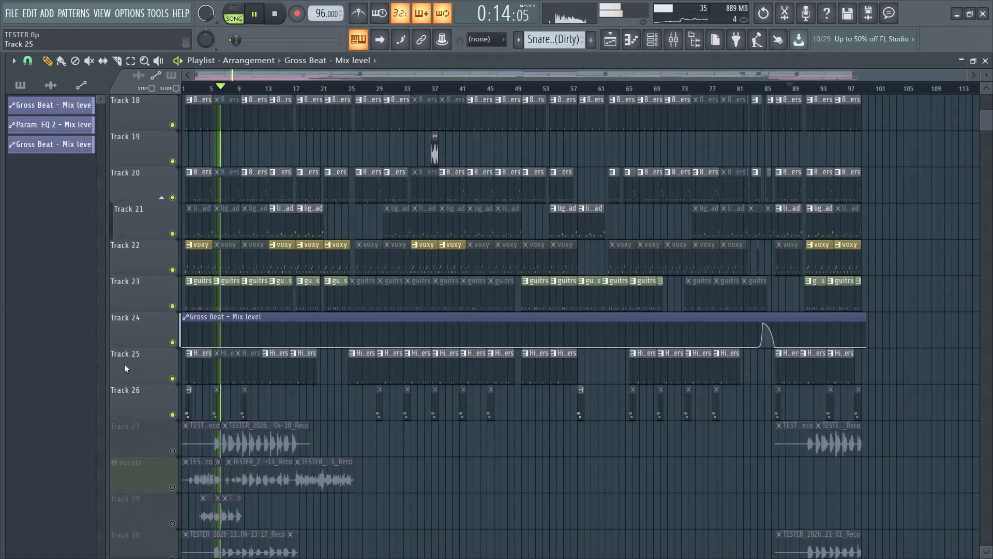
Open the PRODUCER TAGS folder in the sample browser and preview the GABU ON THIS ONE MIXED and GABU ON THIS ONE tags.
{"action": "scroll", "coordinate": [124, 365], "scroll_direction": "down", "scroll_amount": 10}
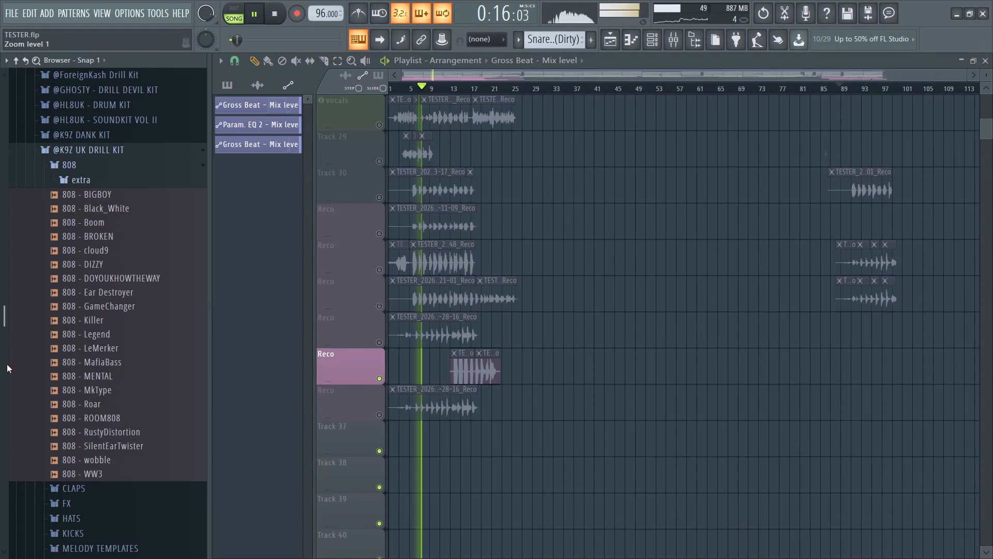
{"action": "left_click", "coordinate": [76, 155]}
{"action": "scroll", "coordinate": [83, 198], "scroll_direction": "up", "scroll_amount": 3}
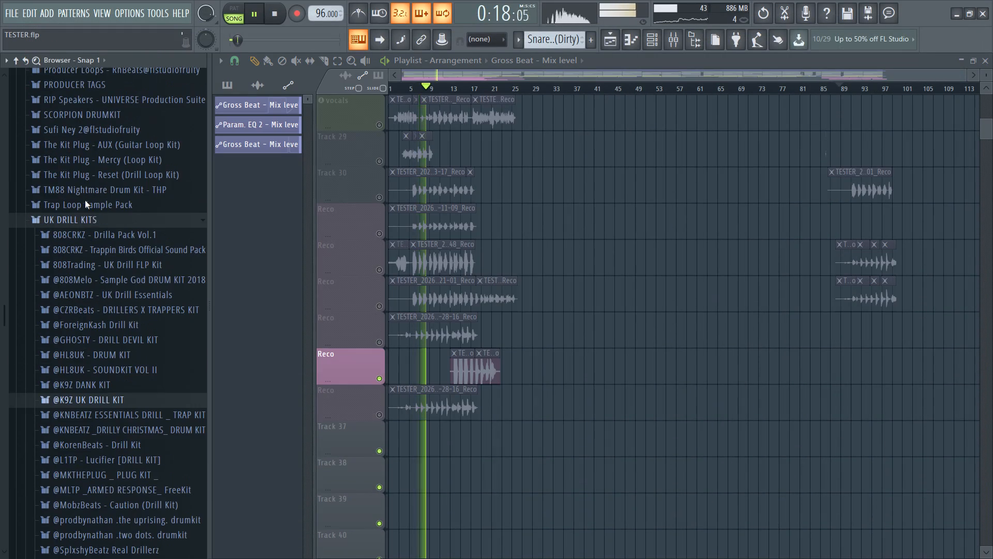
{"action": "left_click", "coordinate": [90, 219]}
{"action": "scroll", "coordinate": [90, 219], "scroll_direction": "up", "scroll_amount": 2}
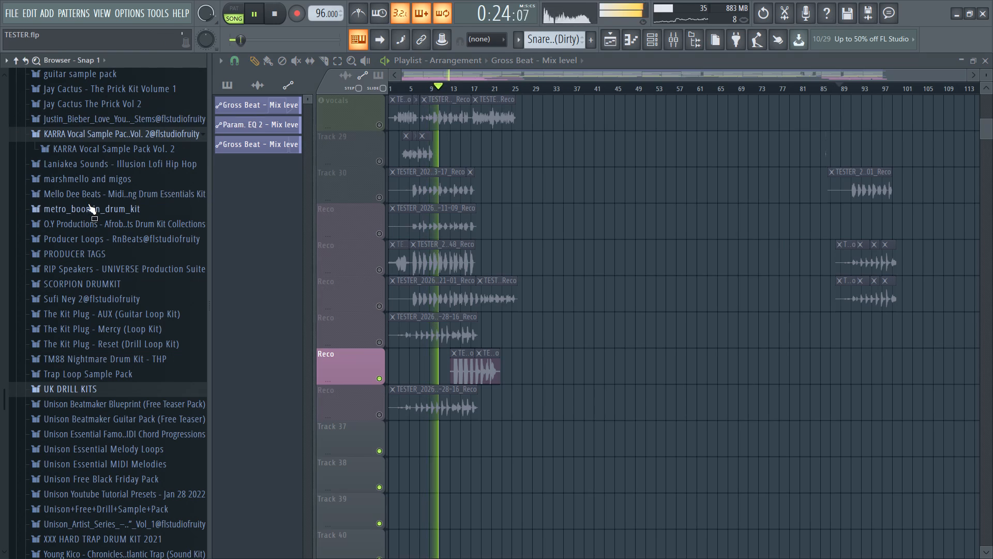
{"action": "left_click", "coordinate": [102, 252]}
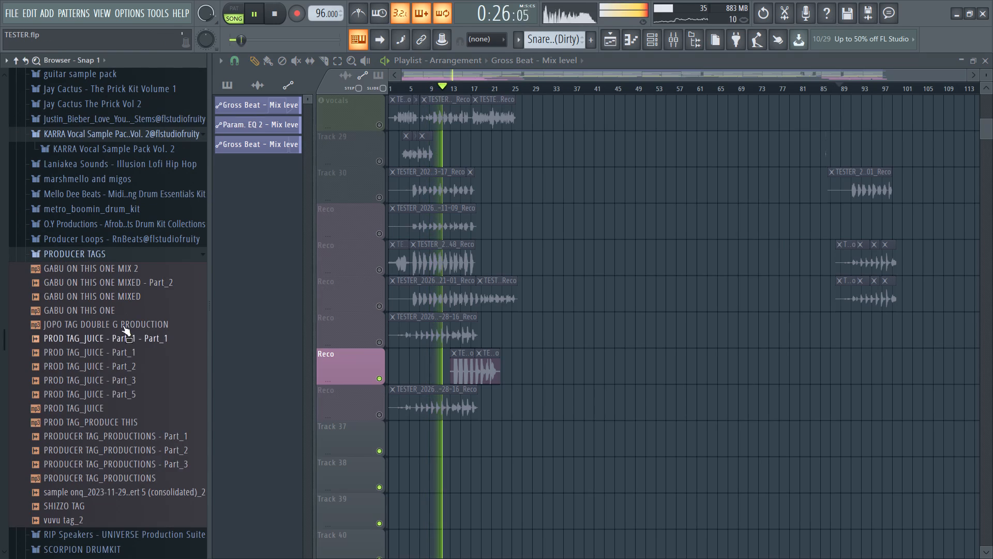
{"action": "left_click", "coordinate": [119, 299]}
{"action": "left_click", "coordinate": [117, 314]}
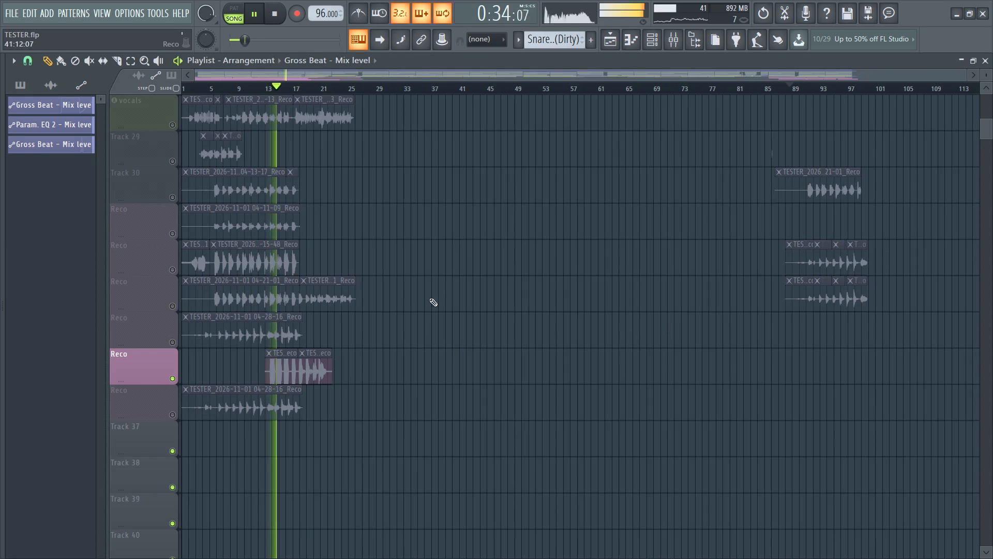
Delete the two shortened guitrs clips that start at 13:08:19 and 17:08:19 on Track 23.
{"action": "scroll", "coordinate": [337, 279], "scroll_direction": "up", "scroll_amount": 9}
{"action": "scroll", "coordinate": [292, 261], "scroll_direction": "up", "scroll_amount": 2}
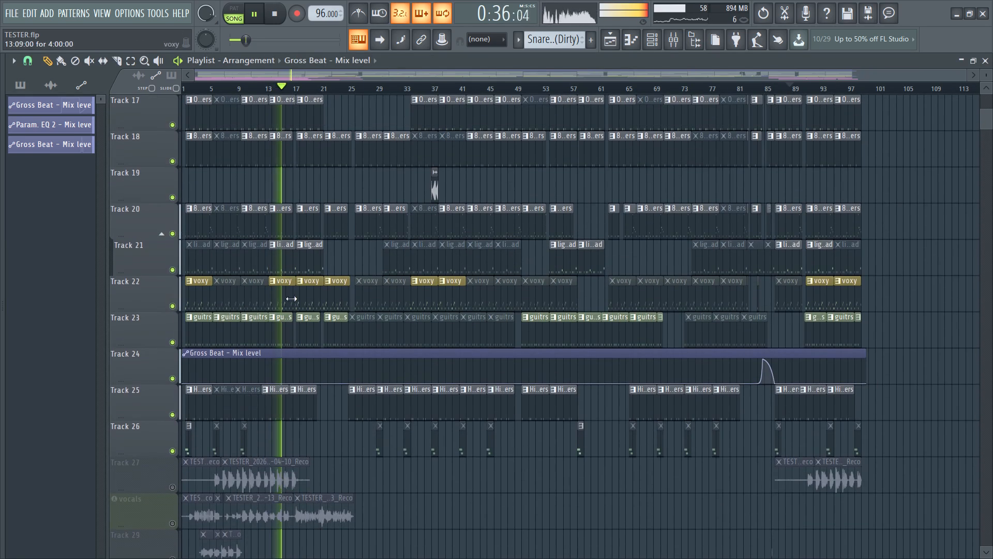
{"action": "scroll", "coordinate": [280, 331], "scroll_direction": "up", "scroll_amount": 11, "text": "ctrl"}
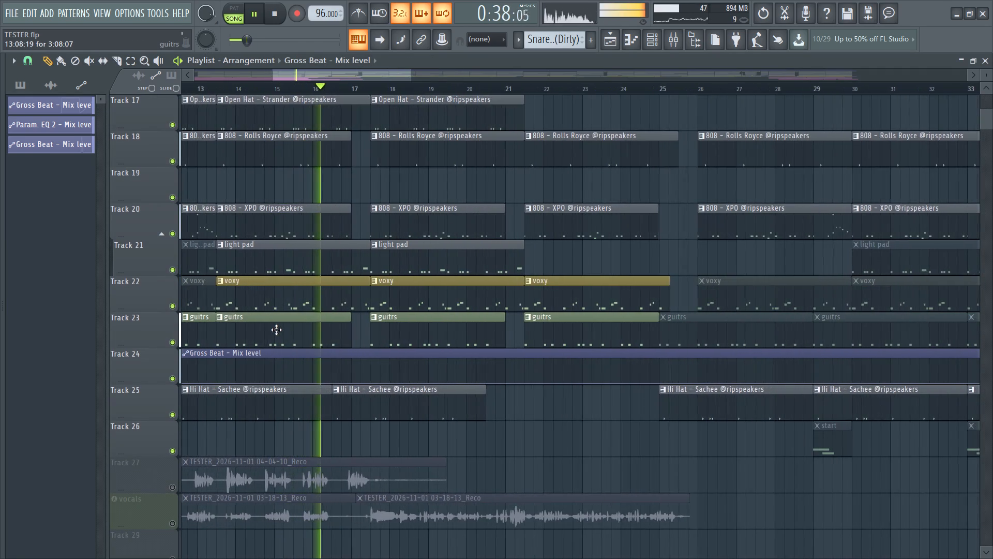
{"action": "right_click", "coordinate": [274, 330]}
{"action": "scroll", "coordinate": [266, 332], "scroll_direction": "down", "scroll_amount": 3, "text": "ctrl"}
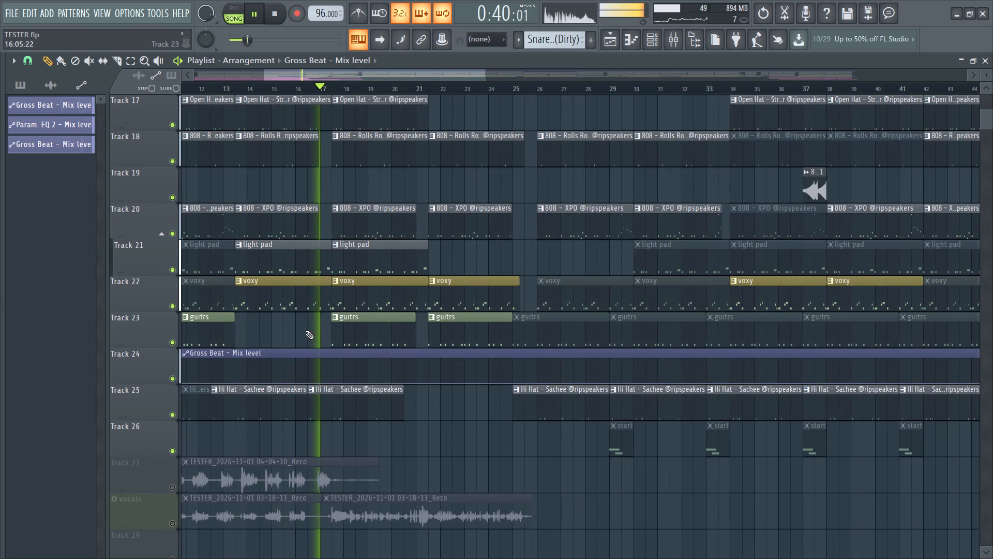
{"action": "scroll", "coordinate": [315, 330], "scroll_direction": "down", "scroll_amount": 4, "text": "ctrl"}
{"action": "scroll", "coordinate": [226, 331], "scroll_direction": "up", "scroll_amount": 3, "text": "ctrl"}
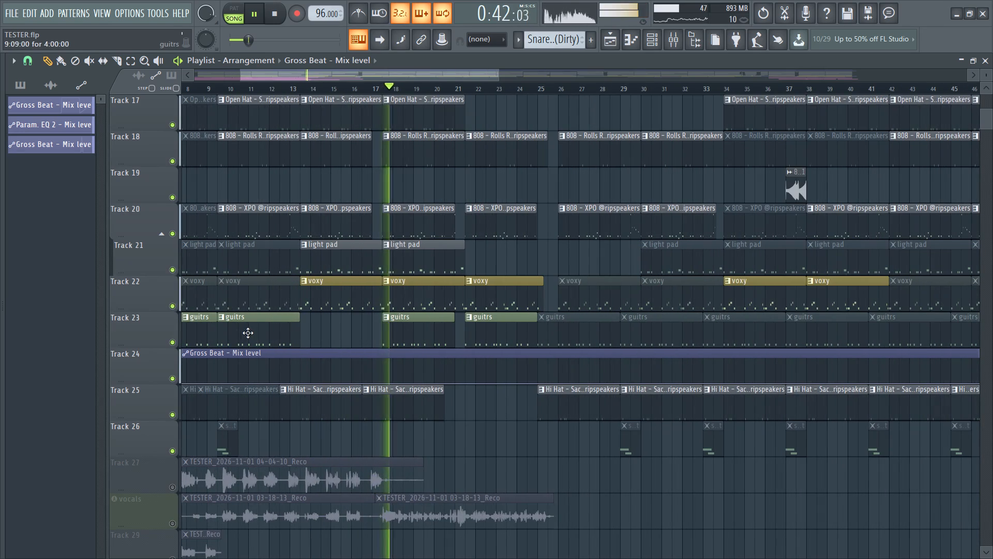
{"action": "right_click", "coordinate": [423, 339]}
Place a full-length four-bar guitrs clip, taken from the clips around bars 50 to 58, at about 17:09 on Track 23.
{"action": "scroll", "coordinate": [397, 339], "scroll_direction": "down", "scroll_amount": 2, "text": "ctrl"}
{"action": "scroll", "coordinate": [439, 340], "scroll_direction": "up", "scroll_amount": 7, "text": "ctrl"}
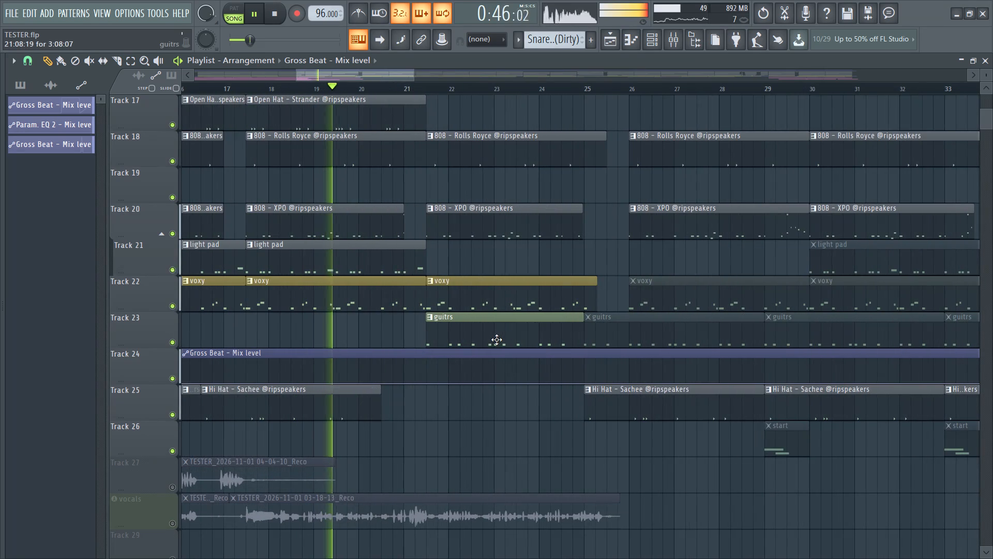
{"action": "left_click", "coordinate": [496, 340]}
{"action": "scroll", "coordinate": [319, 330], "scroll_direction": "down", "scroll_amount": 4, "text": "ctrl"}
{"action": "scroll", "coordinate": [285, 329], "scroll_direction": "up", "scroll_amount": 3, "text": "ctrl"}
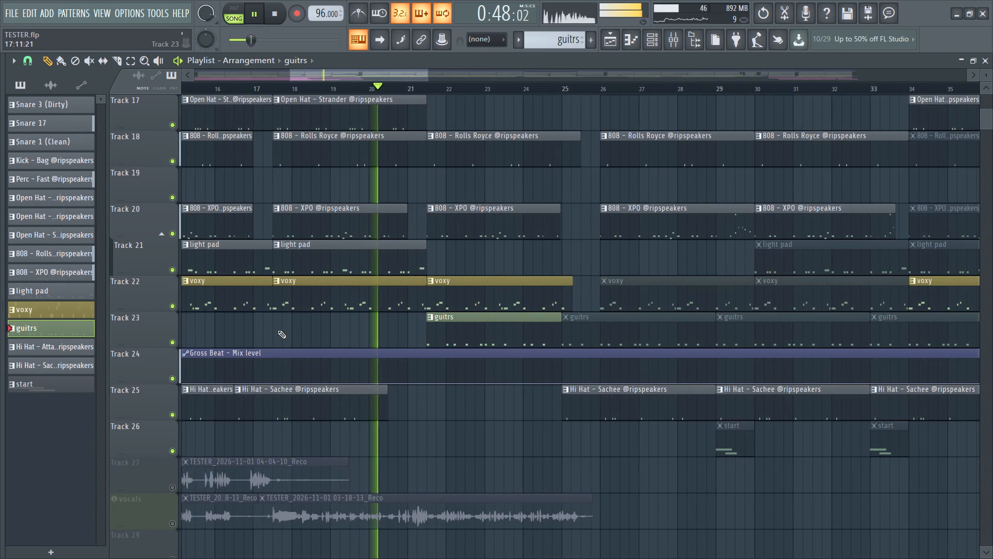
{"action": "scroll", "coordinate": [281, 333], "scroll_direction": "down", "scroll_amount": 5, "text": "ctrl"}
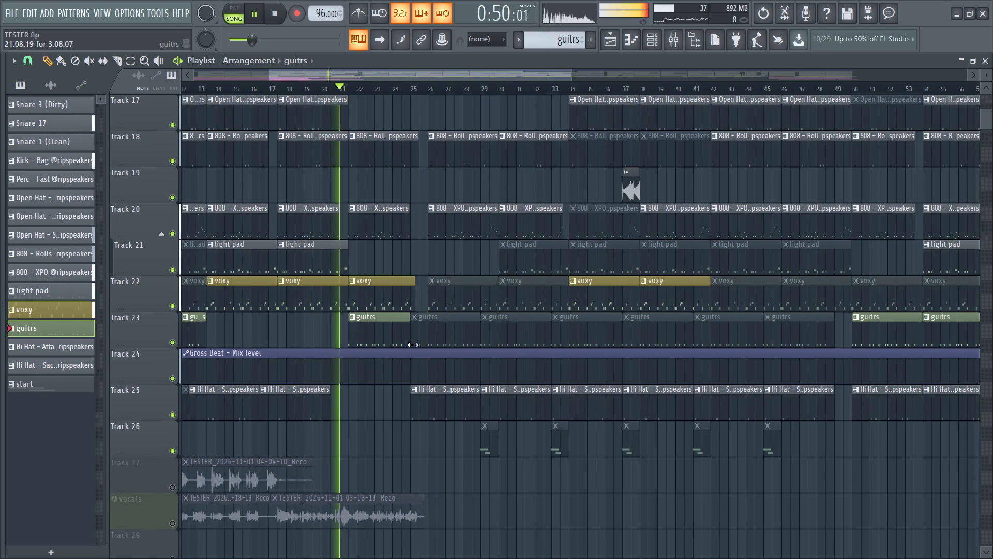
{"action": "scroll", "coordinate": [425, 347], "scroll_direction": "down", "scroll_amount": 4, "text": "ctrl"}
{"action": "scroll", "coordinate": [780, 349], "scroll_direction": "up", "scroll_amount": 4, "text": "ctrl"}
{"action": "scroll", "coordinate": [582, 365], "scroll_direction": "up", "scroll_amount": 3, "text": "ctrl"}
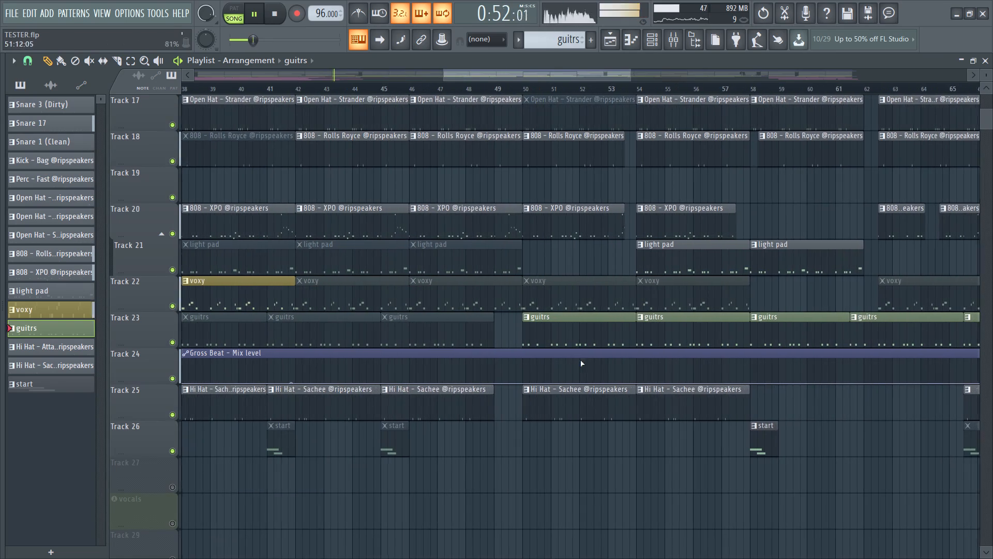
{"action": "scroll", "coordinate": [655, 333], "scroll_direction": "up", "scroll_amount": 1, "text": "ctrl"}
{"action": "left_click", "coordinate": [657, 333]}
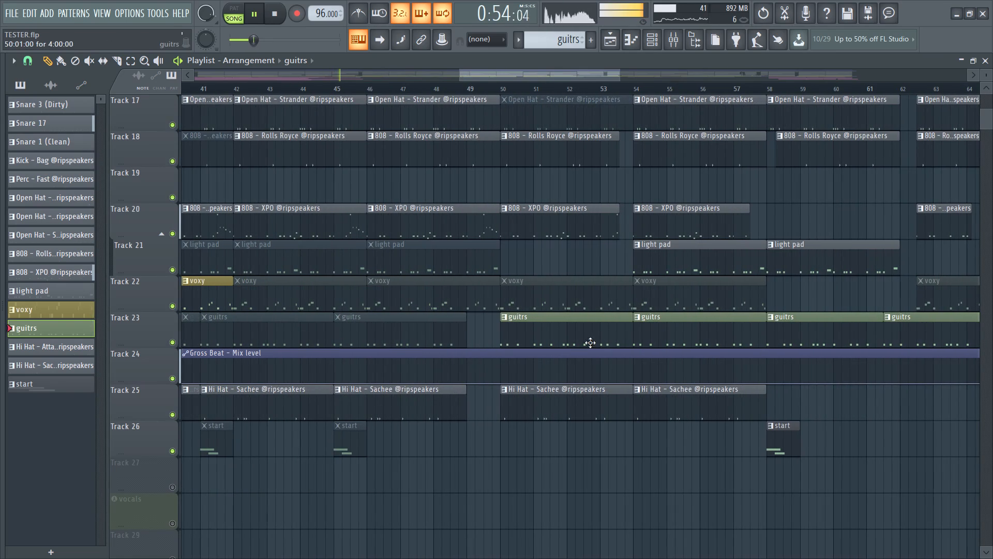
{"action": "scroll", "coordinate": [557, 347], "scroll_direction": "down", "scroll_amount": 5, "text": "ctrl"}
{"action": "scroll", "coordinate": [432, 359], "scroll_direction": "down", "scroll_amount": 5, "text": "ctrl"}
{"action": "scroll", "coordinate": [302, 355], "scroll_direction": "up", "scroll_amount": 4, "text": "ctrl"}
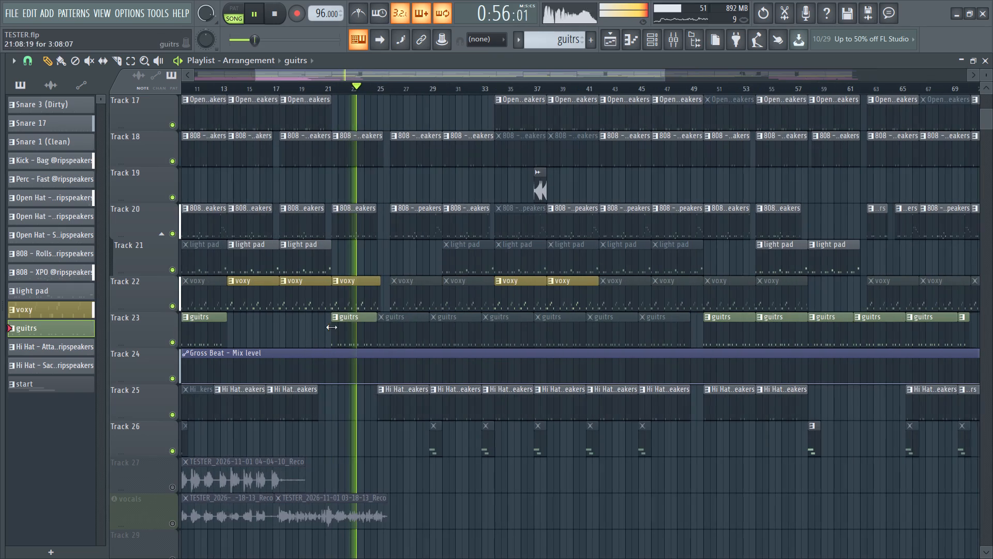
{"action": "left_click", "coordinate": [281, 337]}
{"action": "key", "text": "space"}
{"action": "key", "text": "space"}
{"action": "scroll", "coordinate": [293, 330], "scroll_direction": "up", "scroll_amount": 4, "text": "ctrl"}
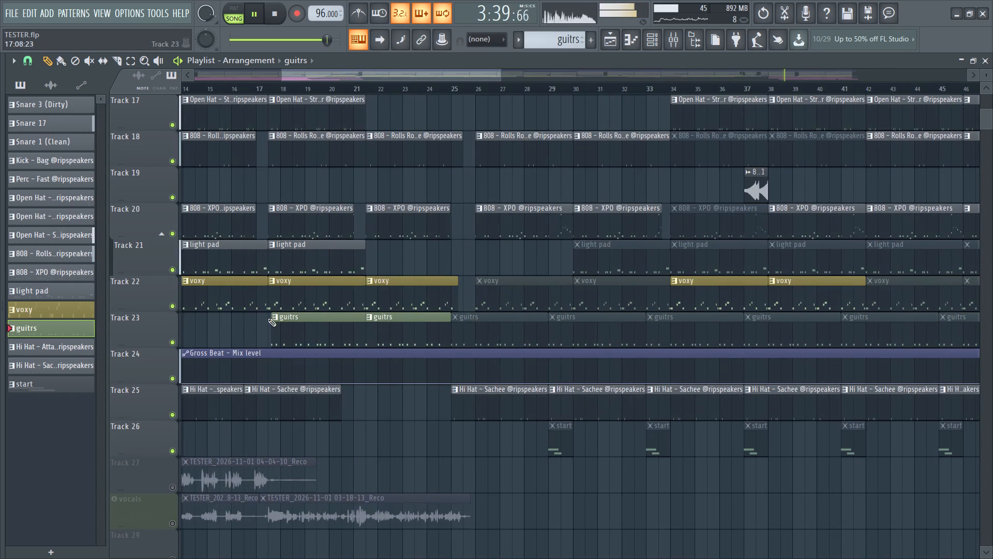
{"action": "left_click", "coordinate": [286, 334]}
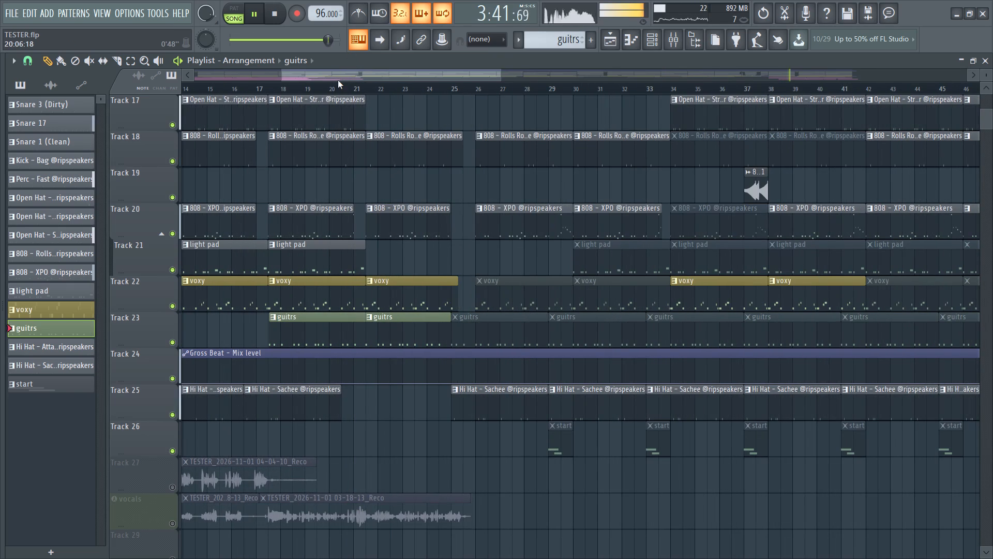
Replay from about bar 1 and move the new four-bar guitrs clip on Track 23 back to 13:09, aligned with the voxy clip.
{"action": "left_click_drag", "start_coordinate": [337, 80], "coordinate": [230, 85]}
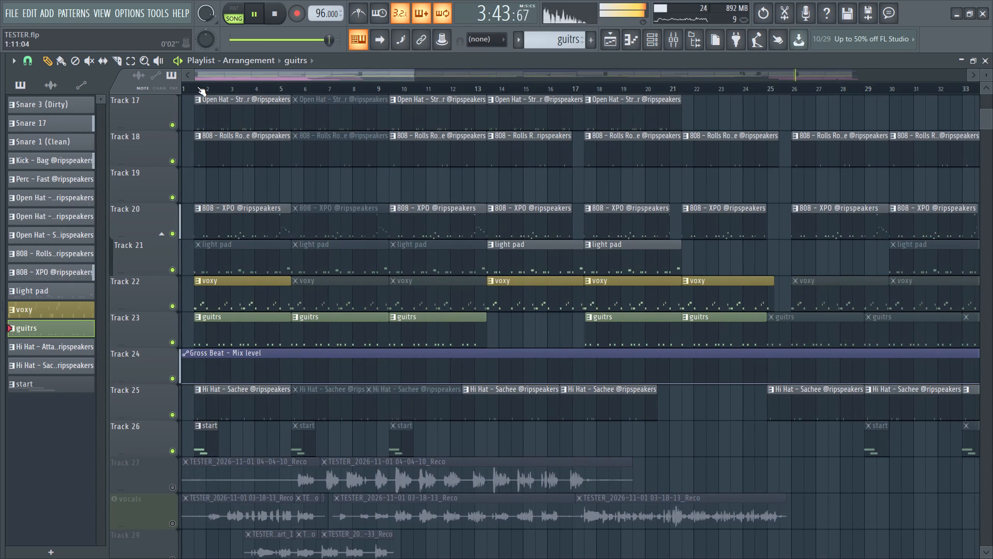
{"action": "left_click", "coordinate": [196, 87]}
{"action": "scroll", "coordinate": [653, 366], "scroll_direction": "up", "scroll_amount": 3, "text": "ctrl"}
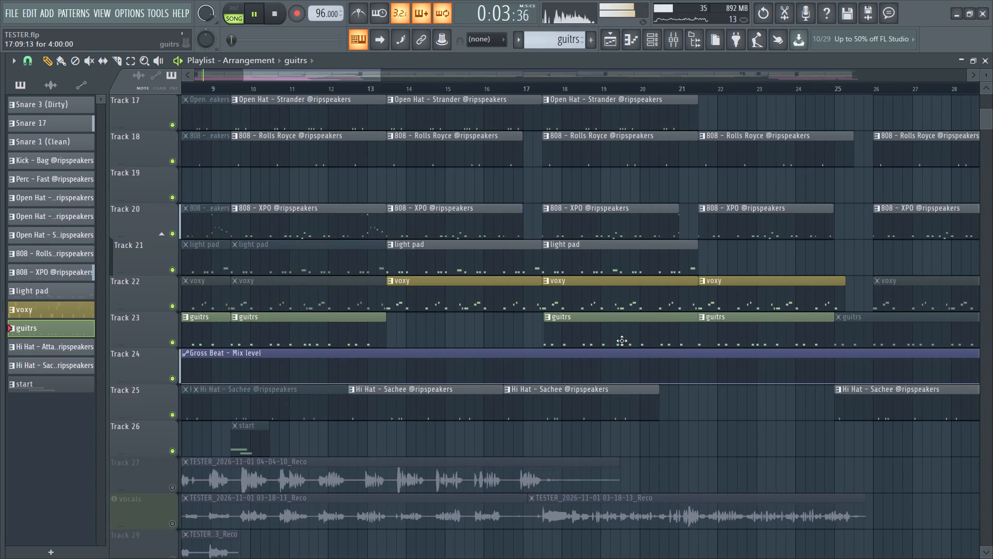
{"action": "left_click_drag", "start_coordinate": [609, 341], "coordinate": [456, 328]}
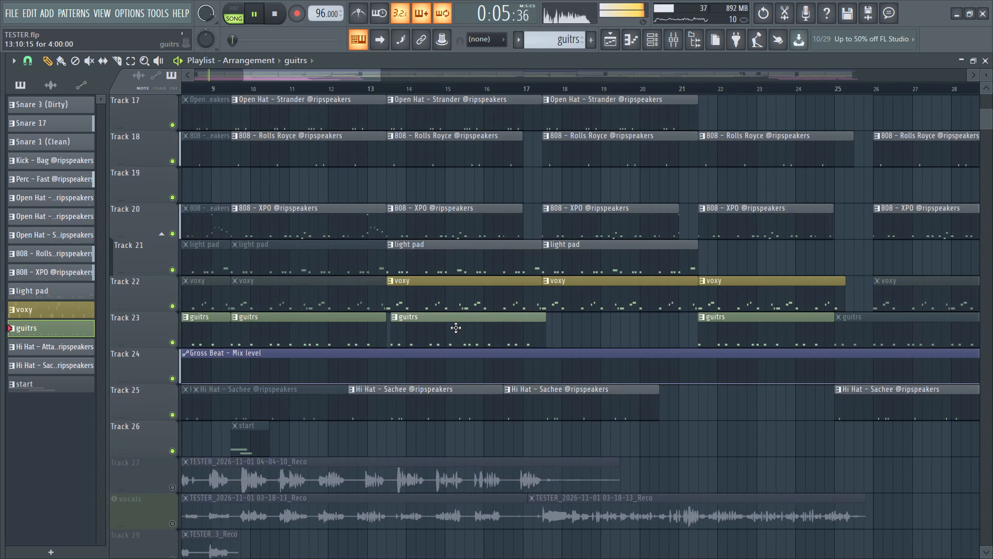
{"action": "left_click_drag", "start_coordinate": [456, 328], "coordinate": [449, 325]}
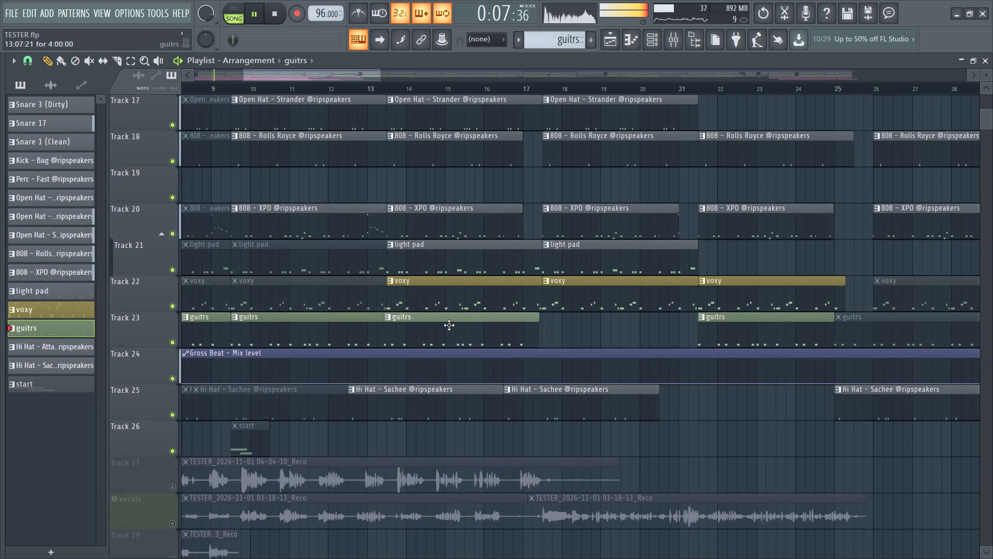
{"action": "left_click_drag", "start_coordinate": [449, 325], "coordinate": [452, 324]}
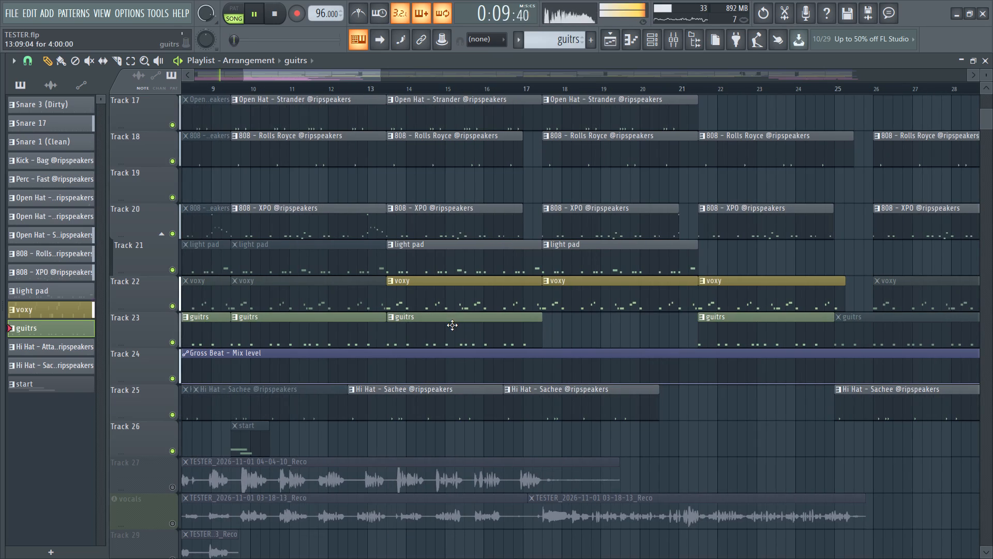
{"action": "scroll", "coordinate": [425, 329], "scroll_direction": "up", "scroll_amount": 2, "text": "ctrl"}
{"action": "left_click", "coordinate": [422, 333]}
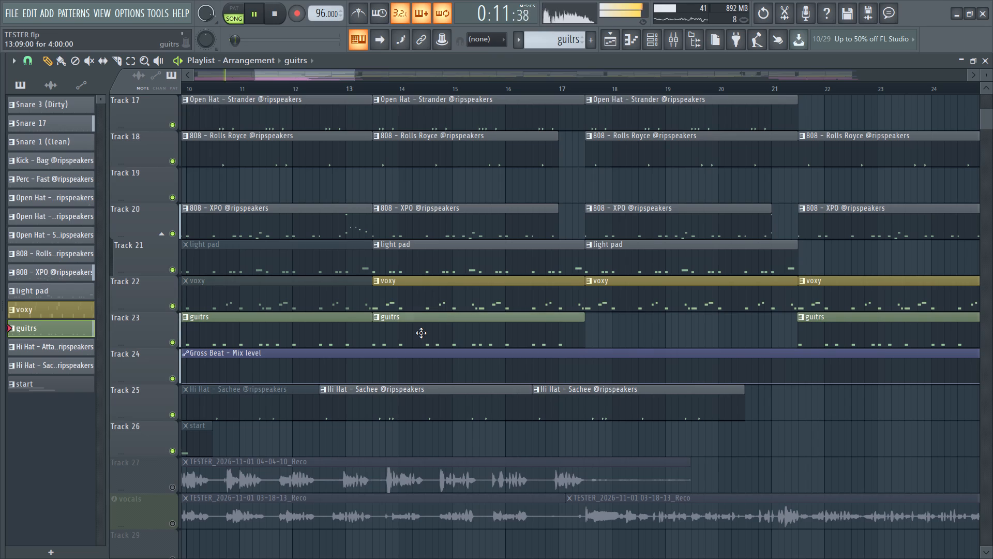
Play from about bar 12 and add another four-bar guitrs clip at about 17:08 on Track 23, directly after the previous one.
{"action": "left_click", "coordinate": [307, 90]}
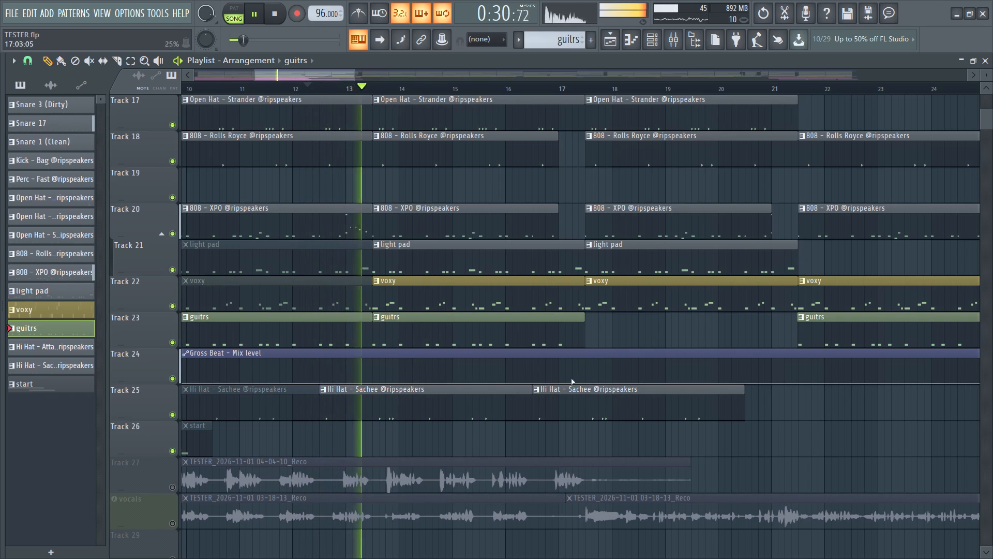
{"action": "left_click", "coordinate": [529, 339]}
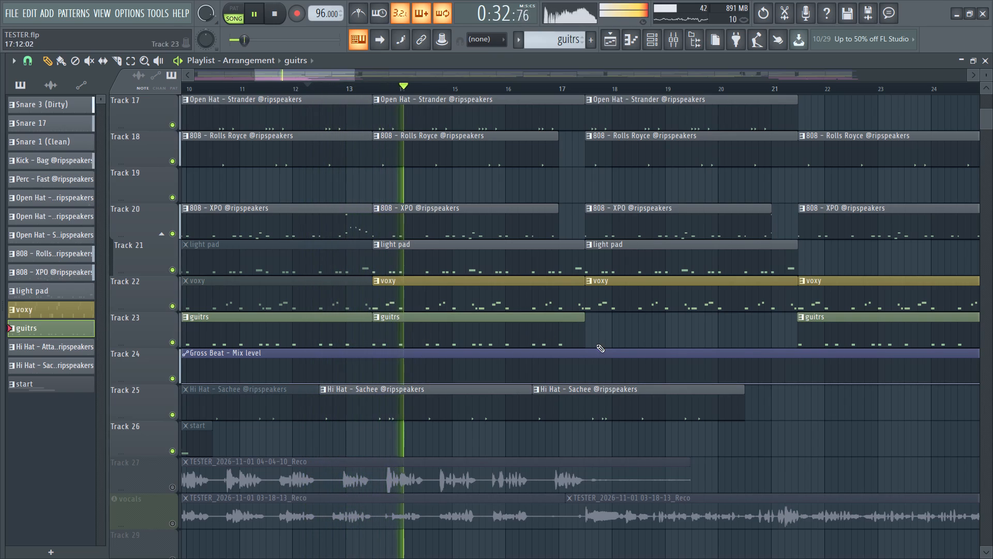
{"action": "left_click", "coordinate": [589, 333]}
{"action": "left_click_drag", "start_coordinate": [696, 344], "coordinate": [695, 343]}
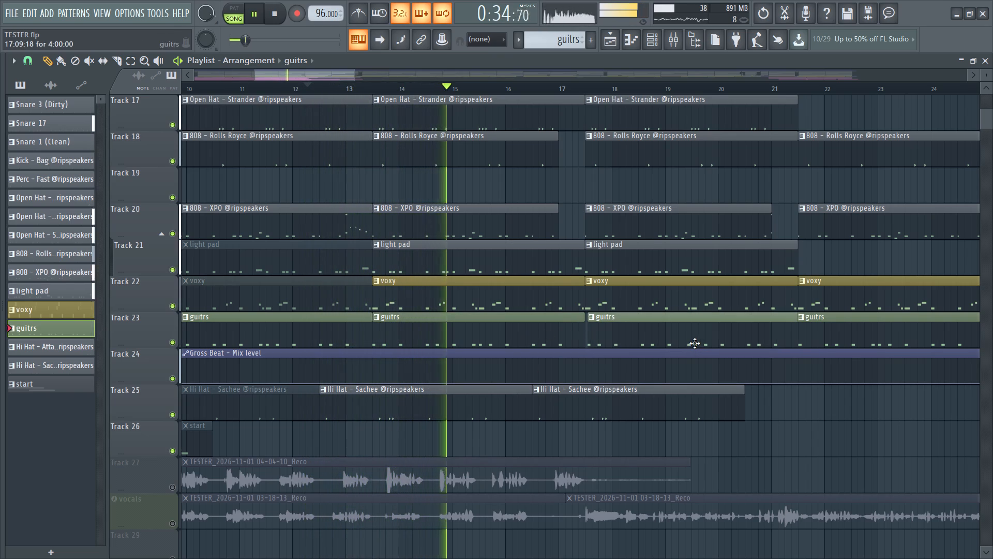
{"action": "left_click_drag", "start_coordinate": [695, 343], "coordinate": [691, 343]}
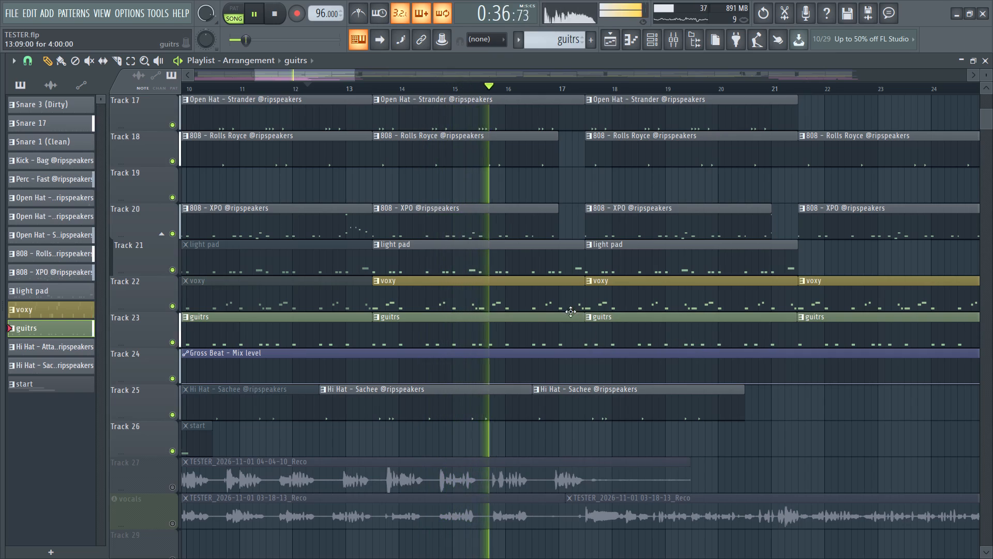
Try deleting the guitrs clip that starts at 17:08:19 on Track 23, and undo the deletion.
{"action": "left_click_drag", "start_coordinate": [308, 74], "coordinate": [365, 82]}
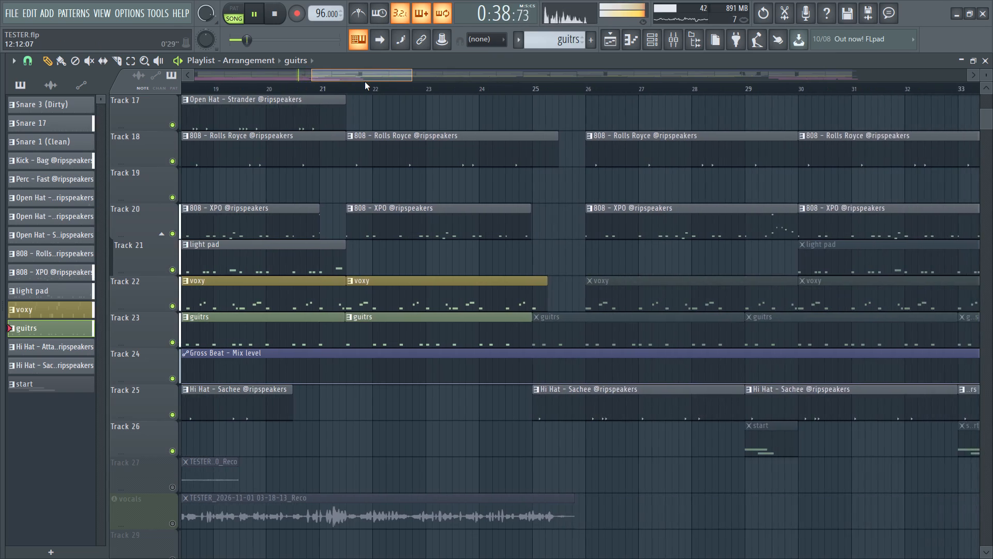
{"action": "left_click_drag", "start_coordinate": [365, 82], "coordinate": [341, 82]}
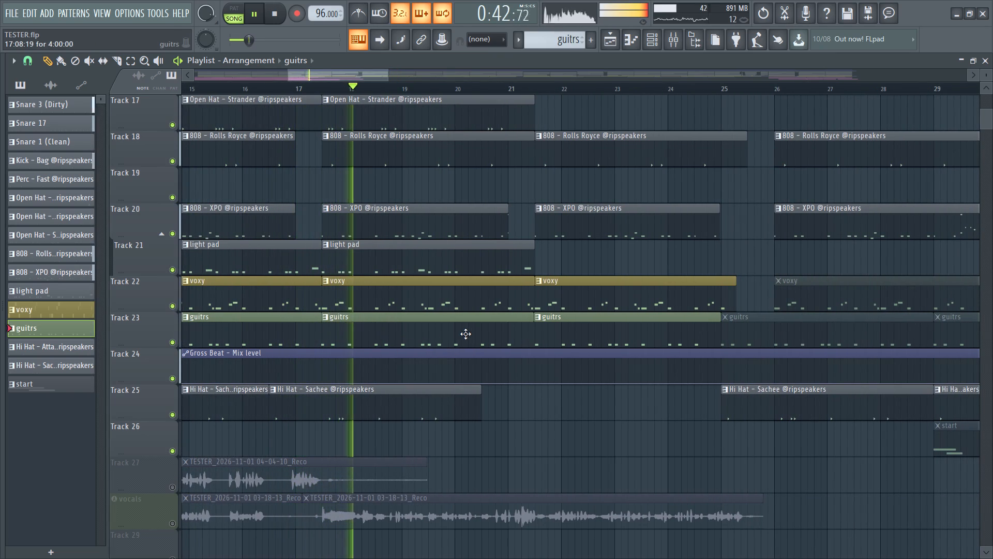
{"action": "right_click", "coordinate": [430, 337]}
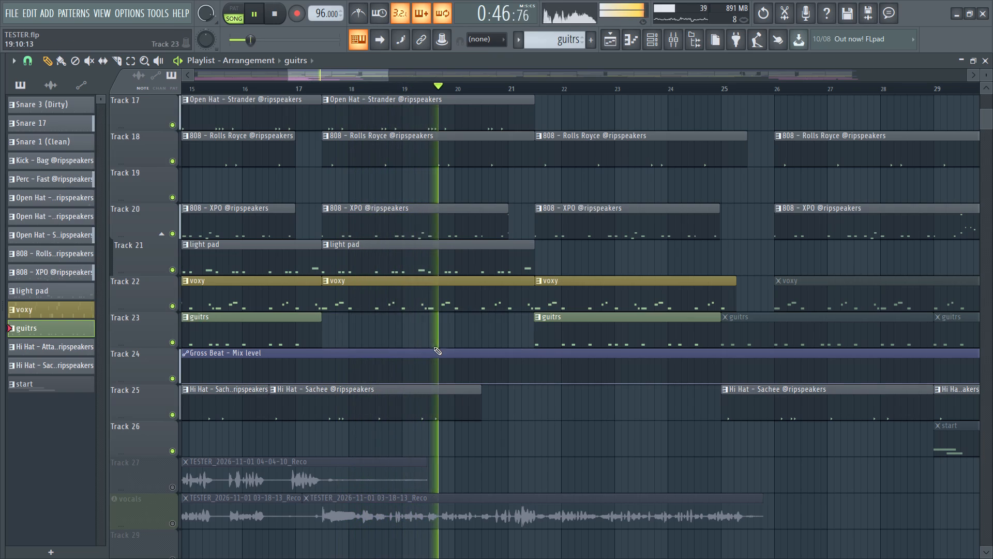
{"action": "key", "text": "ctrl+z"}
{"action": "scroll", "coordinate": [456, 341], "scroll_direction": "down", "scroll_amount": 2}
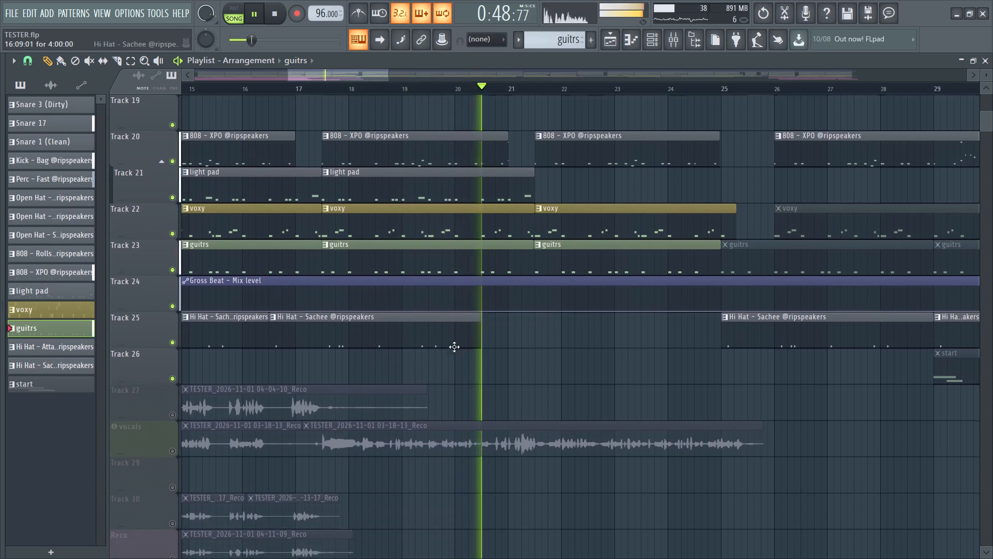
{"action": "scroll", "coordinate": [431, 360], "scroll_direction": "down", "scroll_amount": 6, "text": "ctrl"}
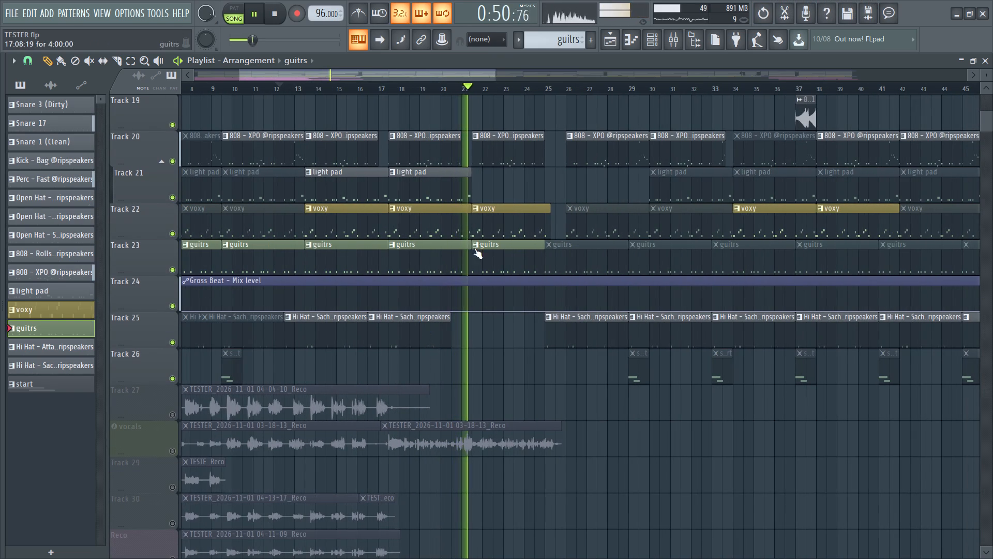
Delete the voxy clip that starts at about bar 21 on Track 22.
{"action": "right_click", "coordinate": [485, 233]}
Replay from about bar 12 and delete the start (consolidated) audio clip at 25:09 on Track 2.
{"action": "scroll", "coordinate": [489, 279], "scroll_direction": "up", "scroll_amount": 2, "text": "ctrl"}
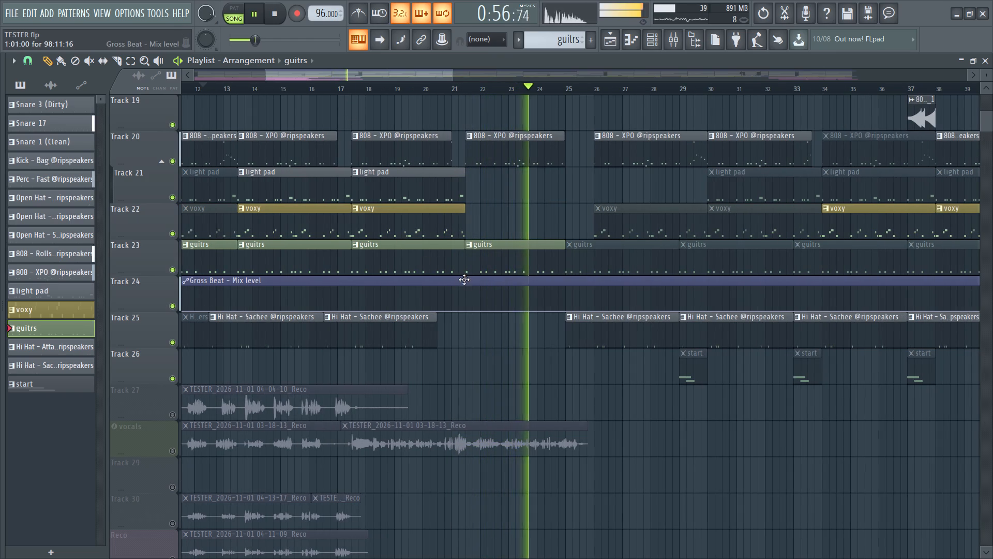
{"action": "scroll", "coordinate": [462, 279], "scroll_direction": "down", "scroll_amount": 8, "text": "ctrl"}
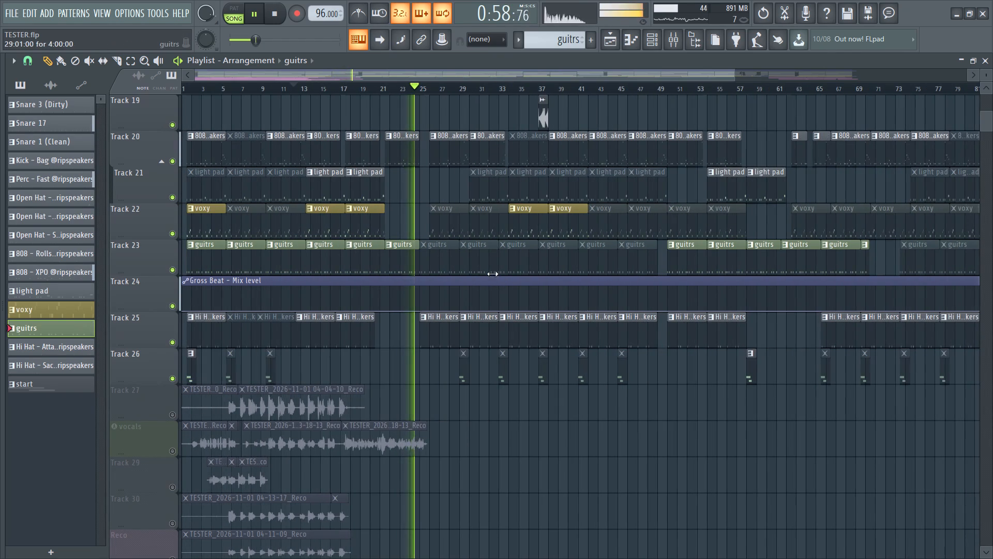
{"action": "scroll", "coordinate": [490, 273], "scroll_direction": "up", "scroll_amount": 3, "text": "ctrl"}
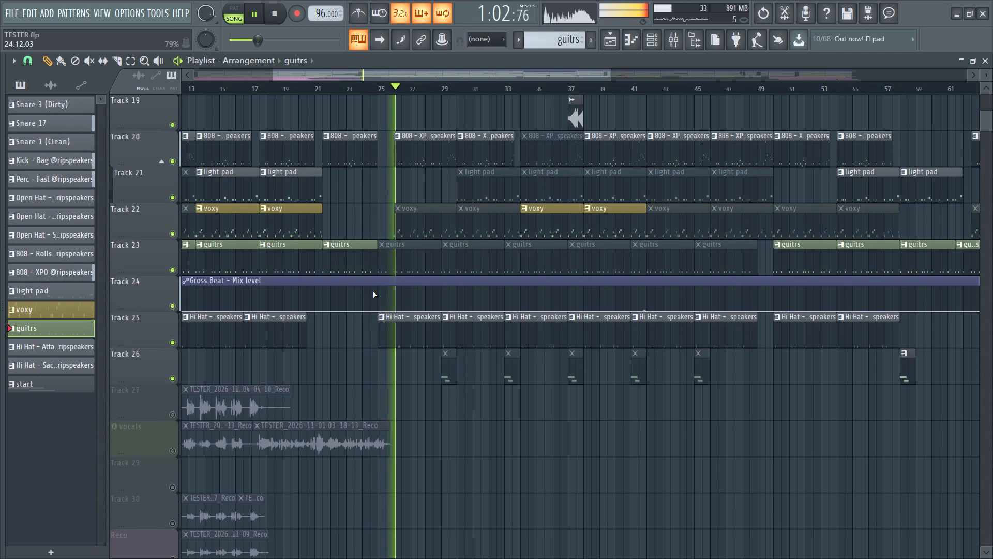
{"action": "scroll", "coordinate": [351, 249], "scroll_direction": "up", "scroll_amount": 6}
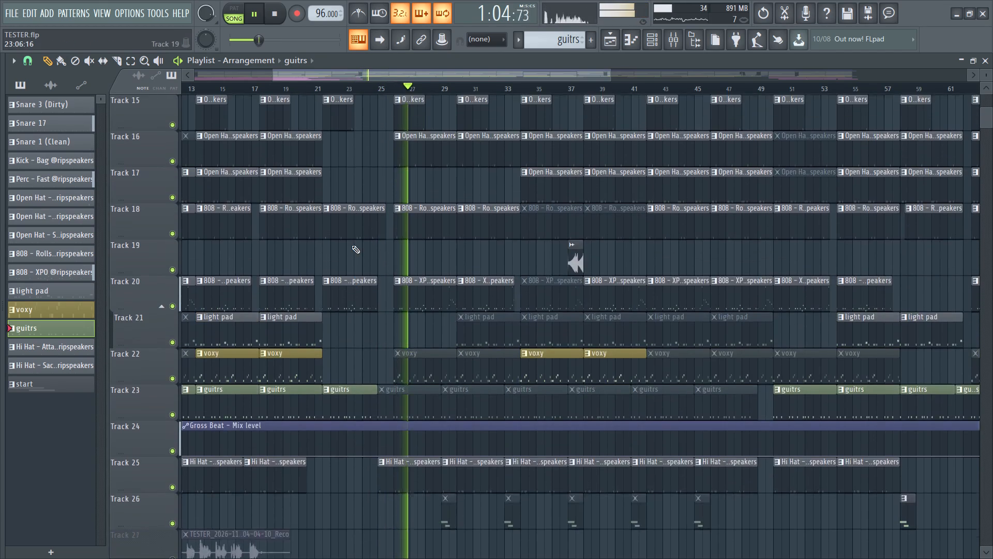
{"action": "scroll", "coordinate": [352, 245], "scroll_direction": "up", "scroll_amount": 6}
{"action": "scroll", "coordinate": [386, 172], "scroll_direction": "up", "scroll_amount": 4}
{"action": "scroll", "coordinate": [407, 231], "scroll_direction": "up", "scroll_amount": 3}
{"action": "key", "text": "space"}
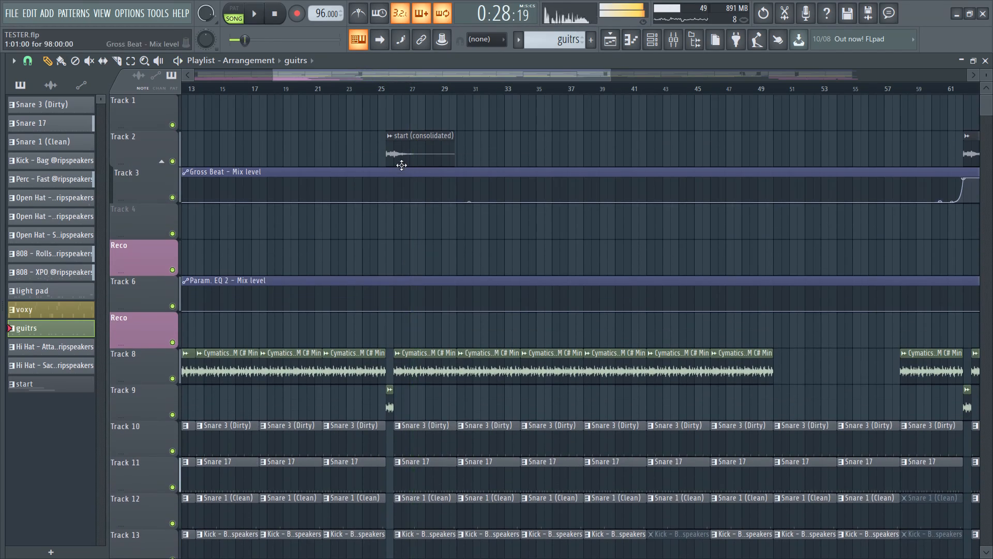
{"action": "key", "text": "space"}
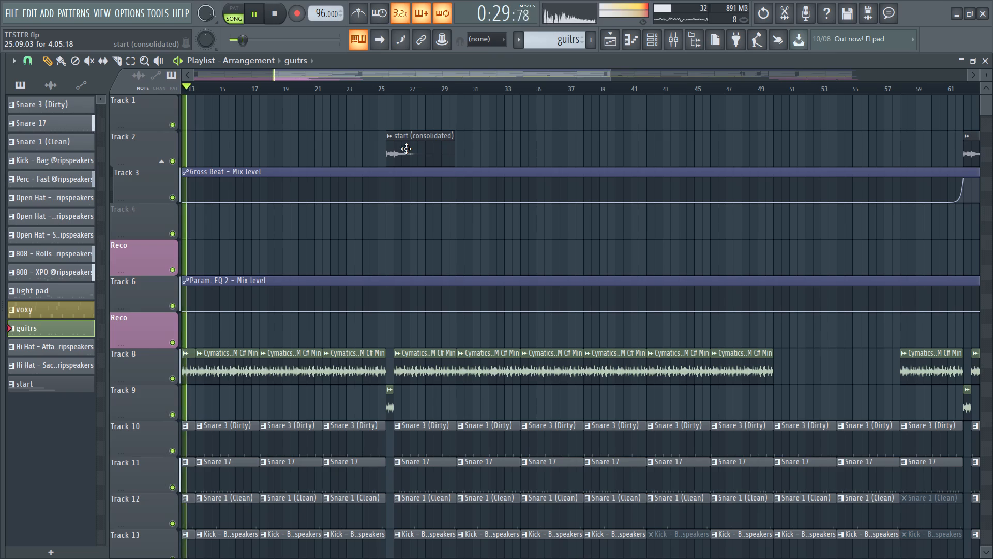
{"action": "right_click", "coordinate": [406, 149]}
Delete the three guitrs clips on Track 23 that start at about bars 13, 17 and 21.
{"action": "scroll", "coordinate": [345, 194], "scroll_direction": "down", "scroll_amount": 4}
{"action": "scroll", "coordinate": [319, 228], "scroll_direction": "down", "scroll_amount": 8}
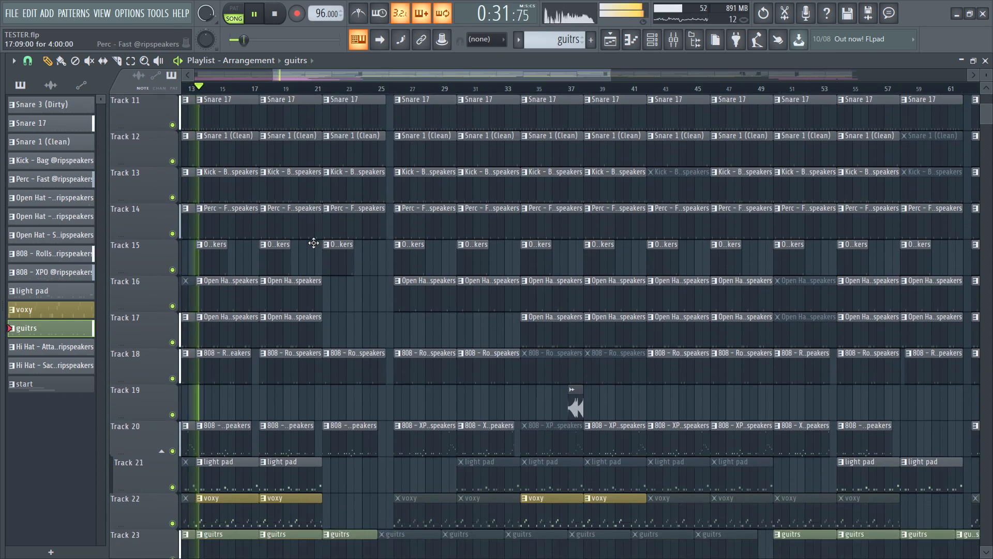
{"action": "scroll", "coordinate": [313, 243], "scroll_direction": "down", "scroll_amount": 4}
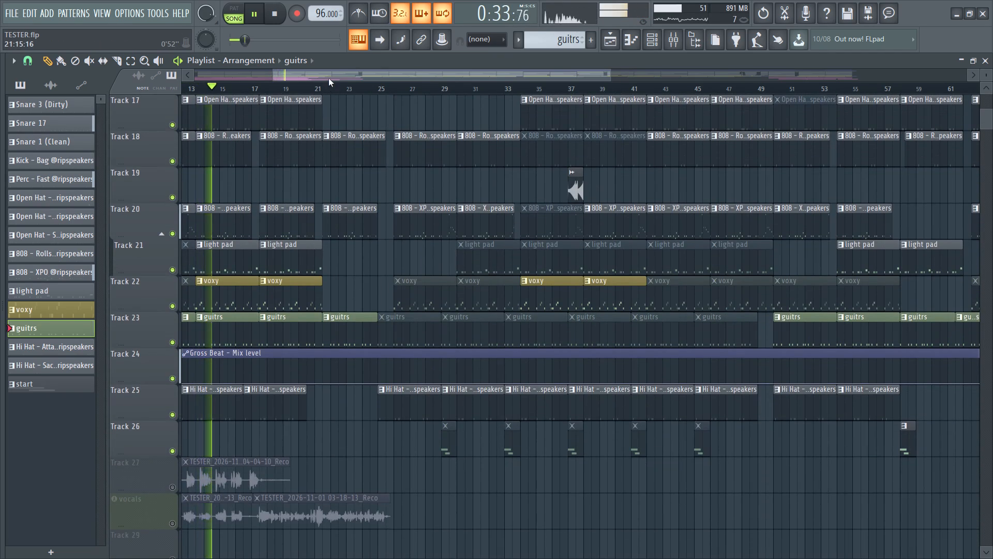
{"action": "left_click_drag", "start_coordinate": [328, 75], "coordinate": [190, 75]}
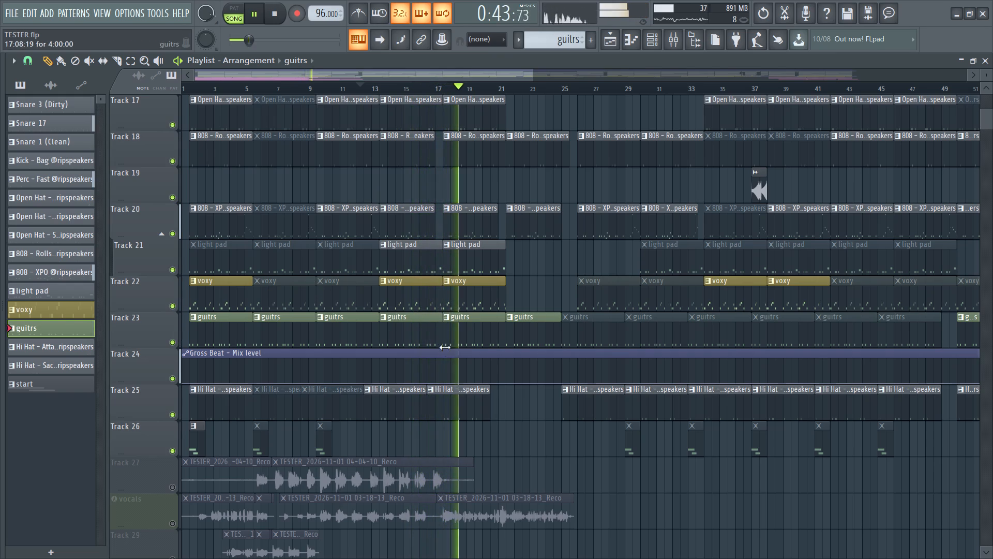
{"action": "right_click", "coordinate": [479, 322]}
{"action": "right_click", "coordinate": [406, 320]}
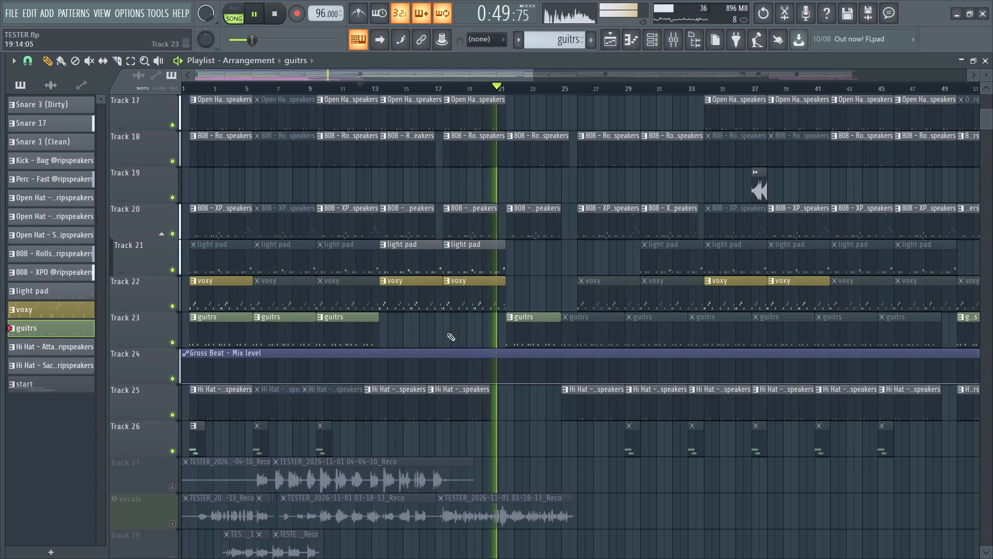
{"action": "right_click", "coordinate": [523, 333]}
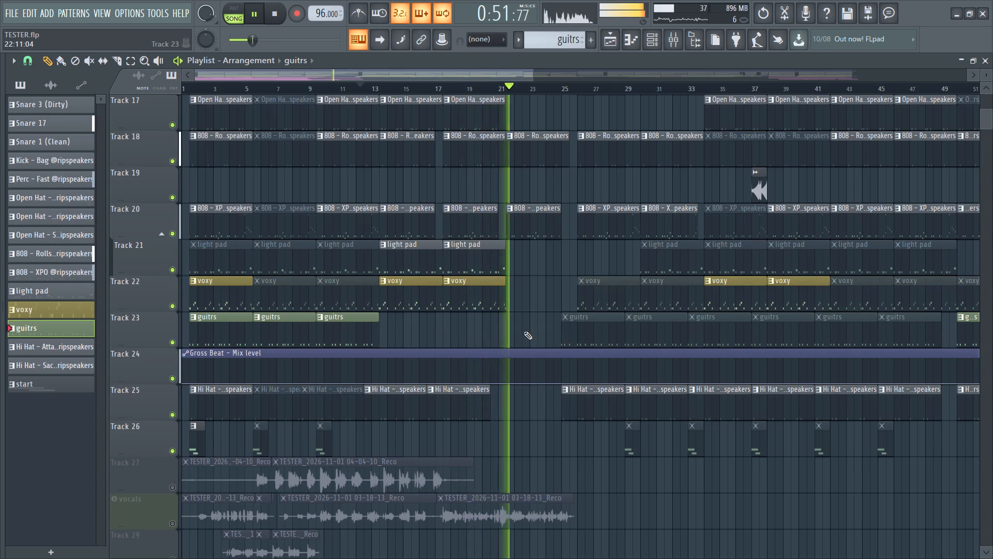
Stop playback, restart it from the beginning of the song and review the opening section of the arrangement.
{"action": "scroll", "coordinate": [329, 316], "scroll_direction": "down", "scroll_amount": 2, "text": "ctrl"}
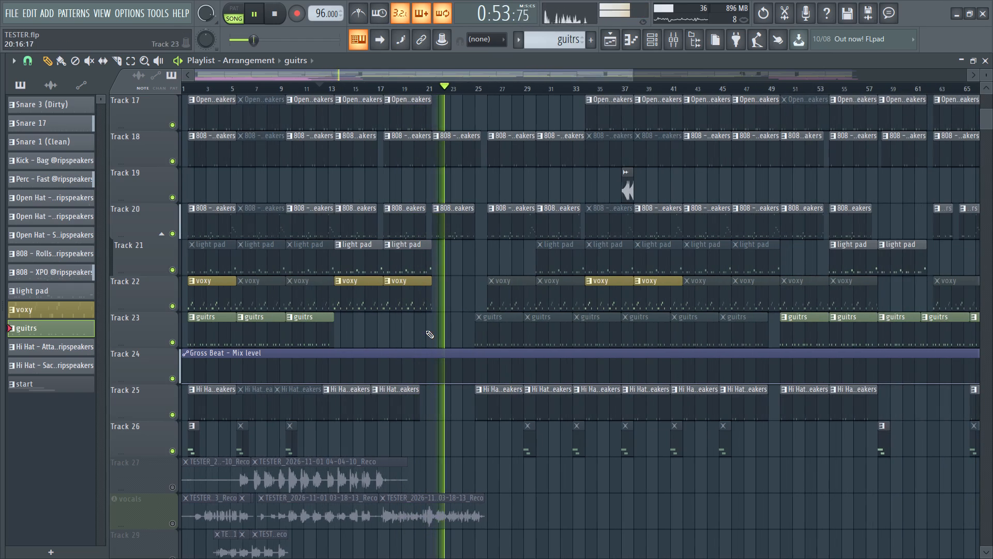
{"action": "left_click", "coordinate": [290, 16]}
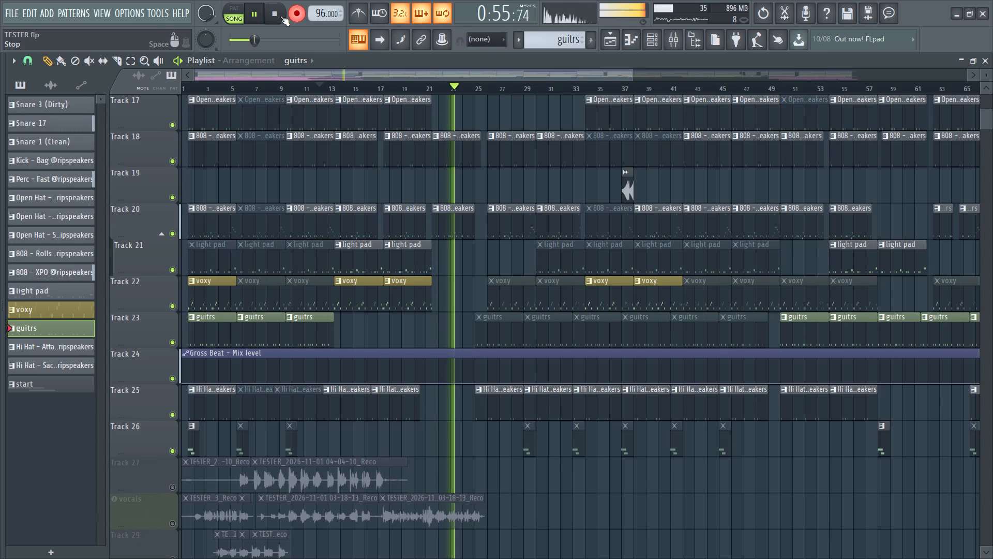
{"action": "double_click", "coordinate": [278, 17]}
{"action": "left_click_drag", "start_coordinate": [313, 15], "coordinate": [311, 541]}
{"action": "left_click", "coordinate": [300, 19]}
{"action": "key", "text": "space"}
{"action": "scroll", "coordinate": [244, 214], "scroll_direction": "down", "scroll_amount": 3, "text": "ctrl"}
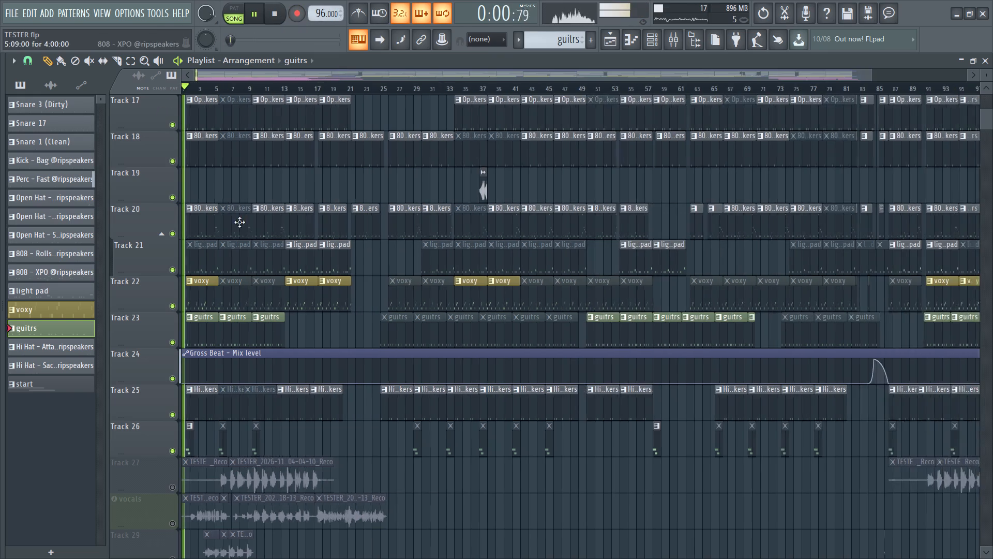
{"action": "scroll", "coordinate": [153, 266], "scroll_direction": "up", "scroll_amount": 6, "text": "ctrl"}
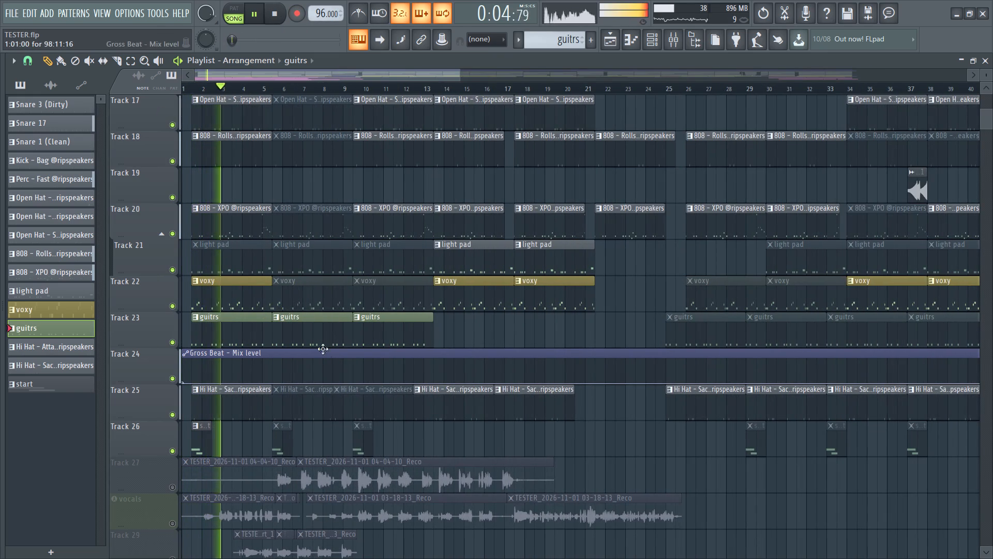
{"action": "scroll", "coordinate": [448, 341], "scroll_direction": "down", "scroll_amount": 2}
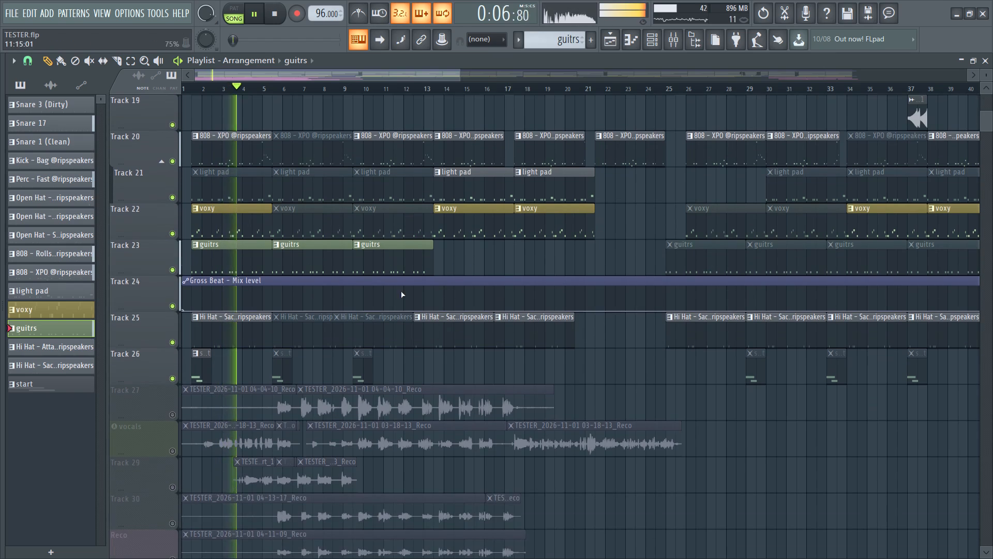
Bring up the mixer during playback and save the TESTER project.
{"action": "left_click", "coordinate": [673, 46]}
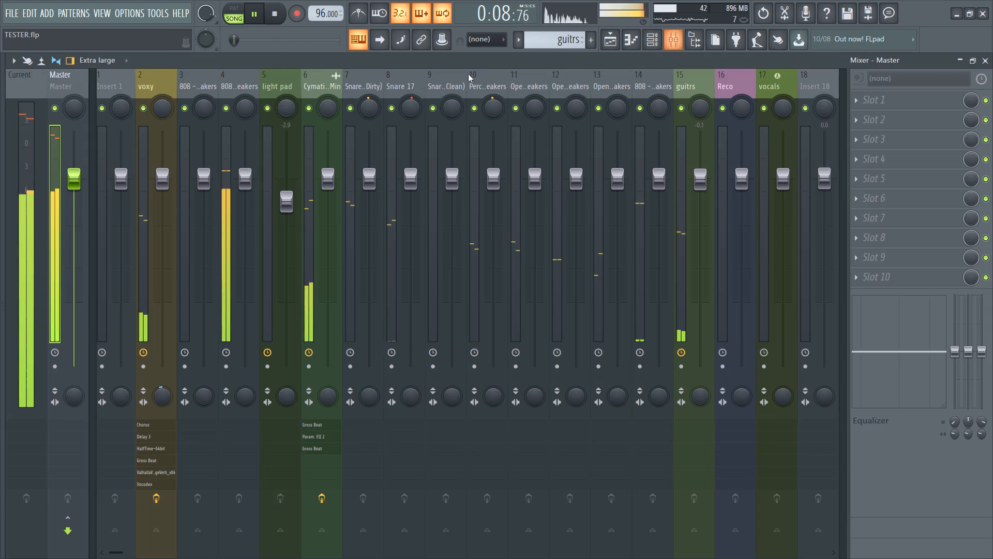
{"action": "left_click", "coordinate": [10, 9]}
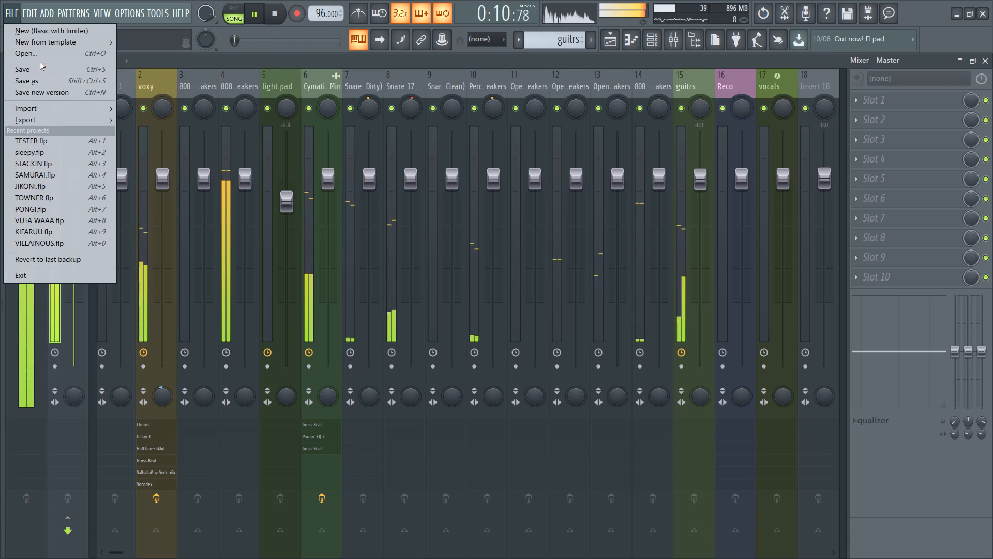
{"action": "left_click", "coordinate": [40, 71]}
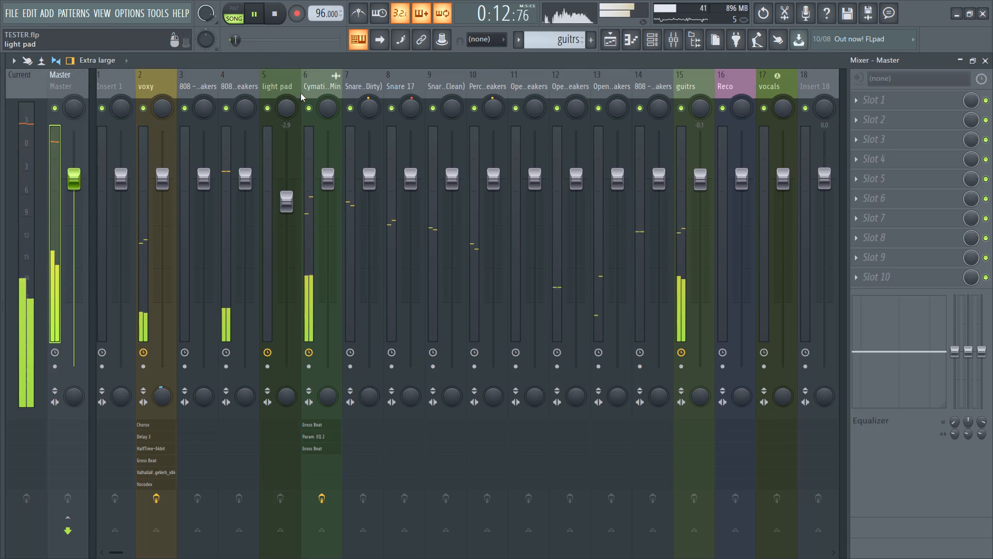
Return to the playlist and delete the two active light pad clips at 13:09 and 17:09 on Track 21.
{"action": "left_click", "coordinate": [612, 33]}
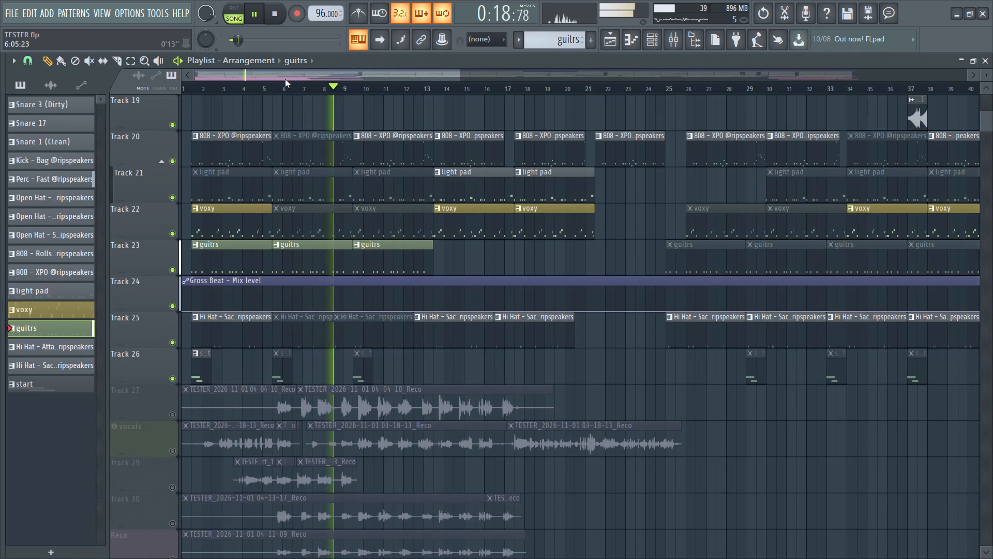
{"action": "left_click_drag", "start_coordinate": [277, 75], "coordinate": [316, 74]}
{"action": "scroll", "coordinate": [272, 136], "scroll_direction": "down", "scroll_amount": 1}
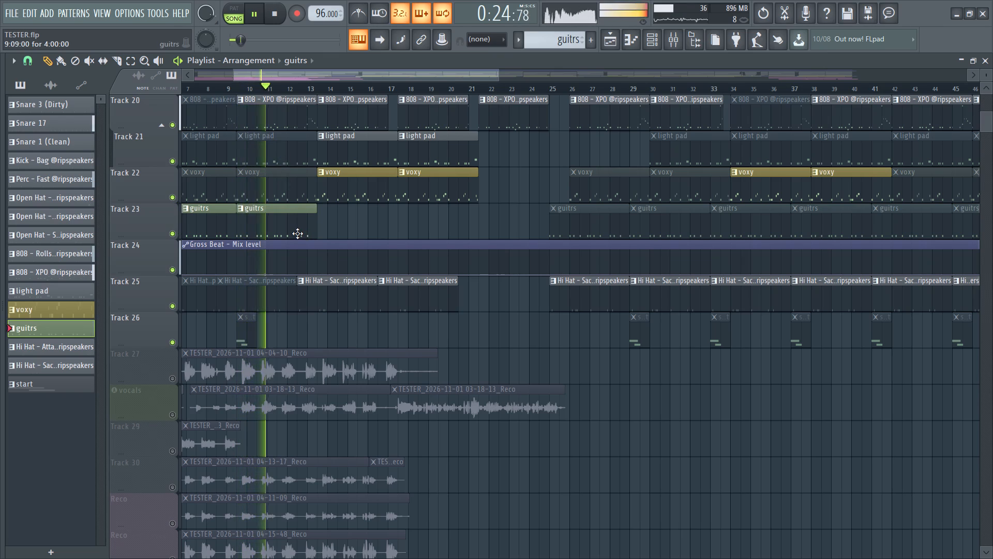
{"action": "scroll", "coordinate": [340, 172], "scroll_direction": "up", "scroll_amount": 2}
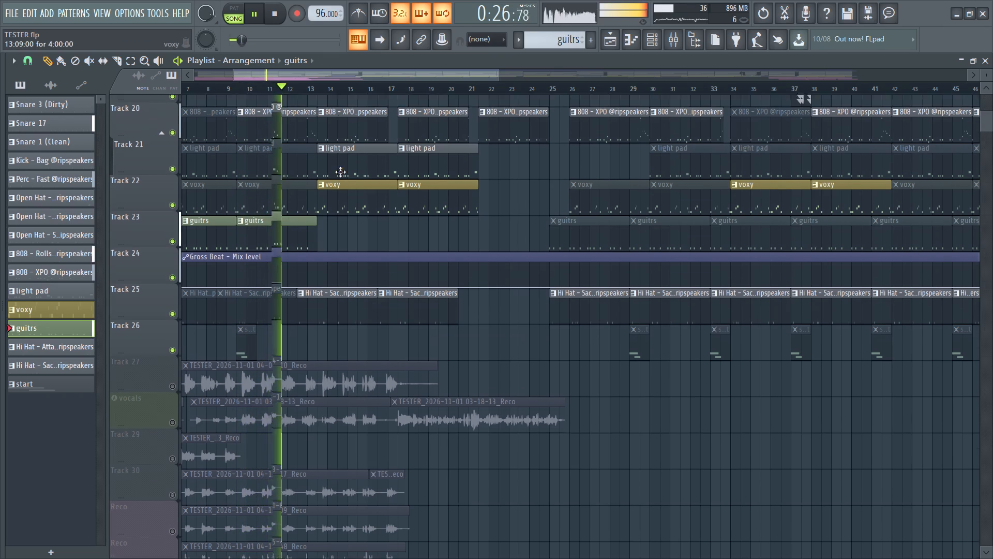
{"action": "scroll", "coordinate": [340, 171], "scroll_direction": "up", "scroll_amount": 6}
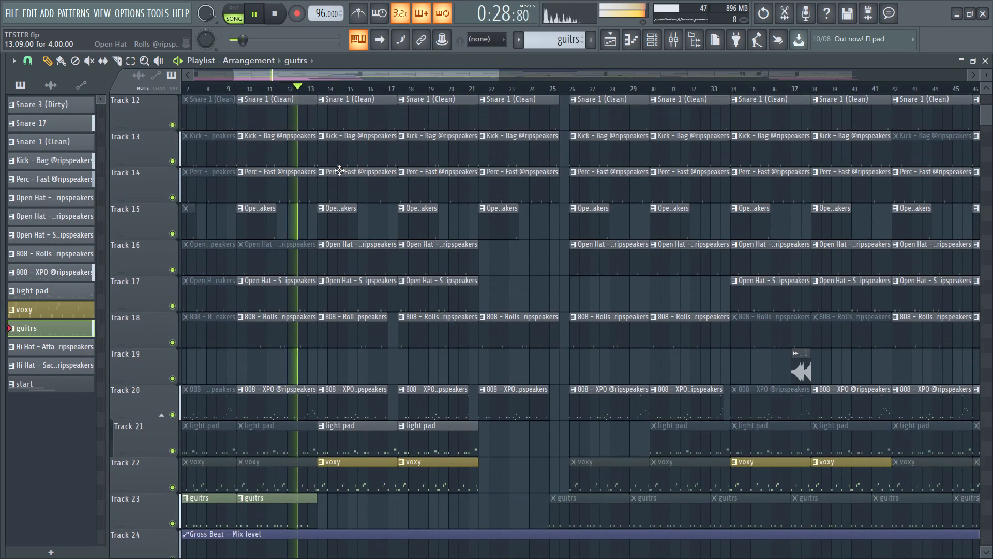
{"action": "scroll", "coordinate": [339, 170], "scroll_direction": "up", "scroll_amount": 4}
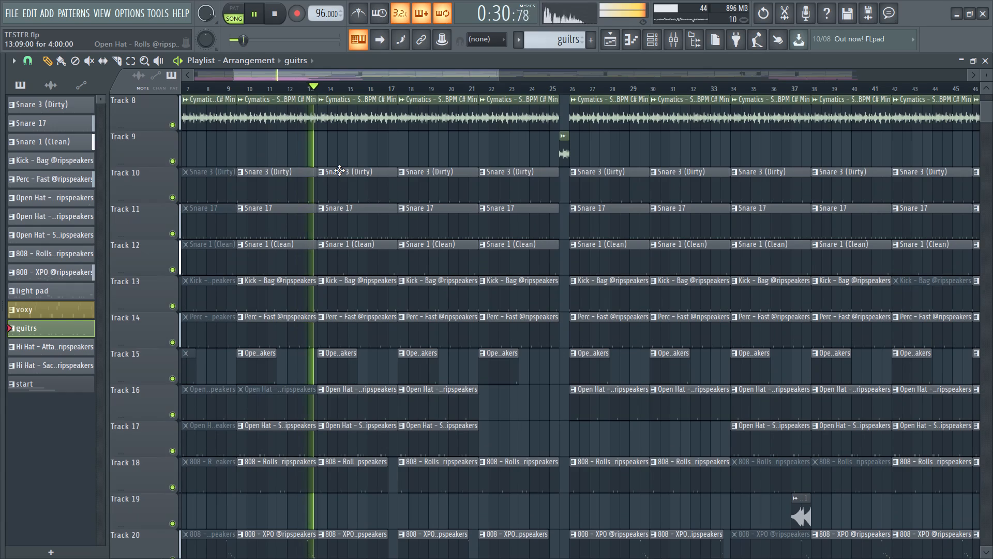
{"action": "scroll", "coordinate": [359, 127], "scroll_direction": "down", "scroll_amount": 4}
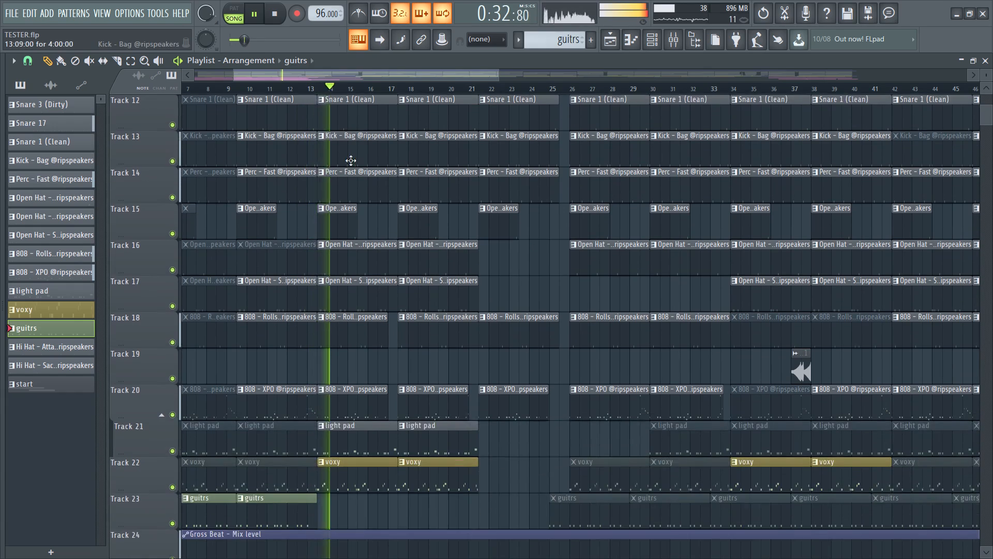
{"action": "scroll", "coordinate": [350, 166], "scroll_direction": "down", "scroll_amount": 2}
{"action": "right_click", "coordinate": [367, 369]}
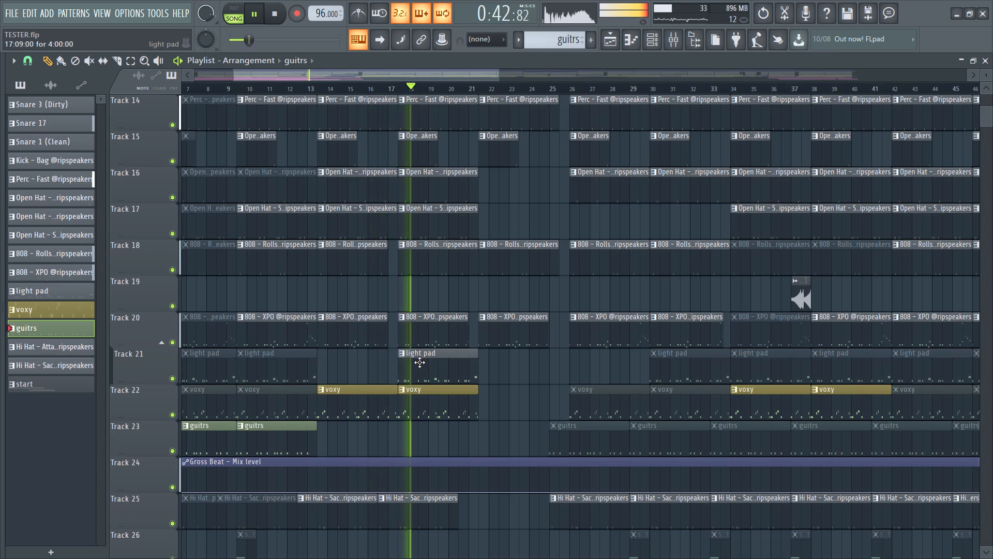
{"action": "right_click", "coordinate": [419, 362]}
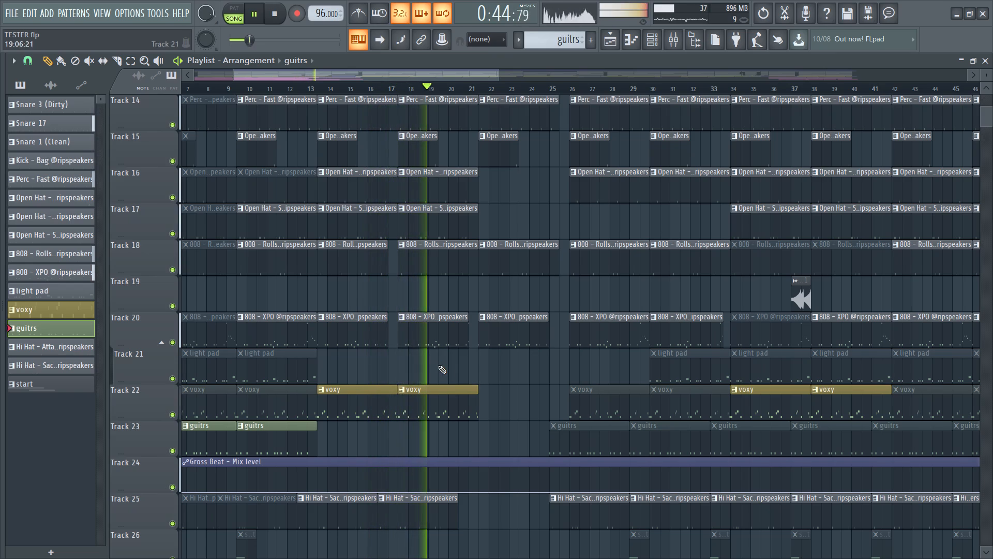
Shorten the end of the voxy clip starting at 17:09 on Track 22 to a length of about 3:14:09.
{"action": "scroll", "coordinate": [454, 364], "scroll_direction": "up", "scroll_amount": 6}
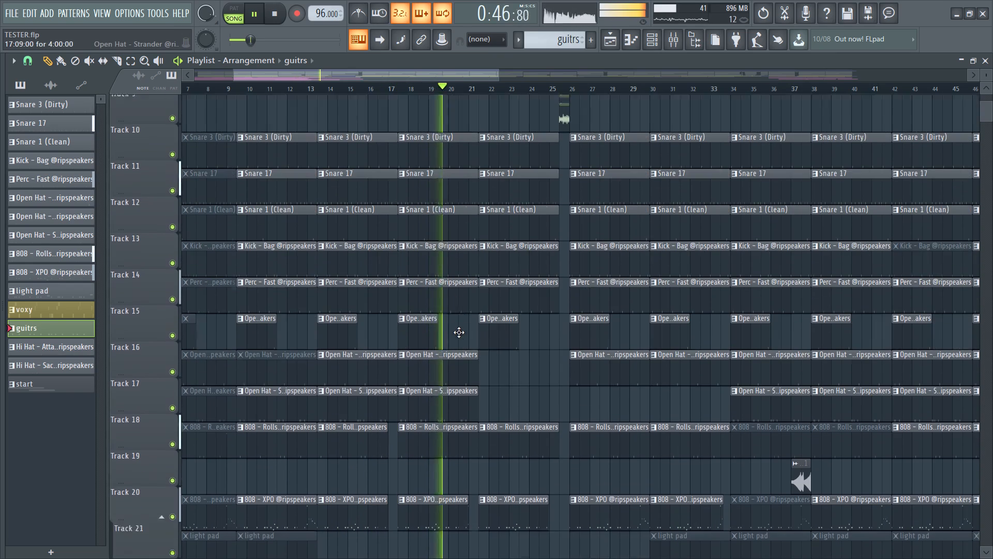
{"action": "scroll", "coordinate": [470, 315], "scroll_direction": "up", "scroll_amount": 2}
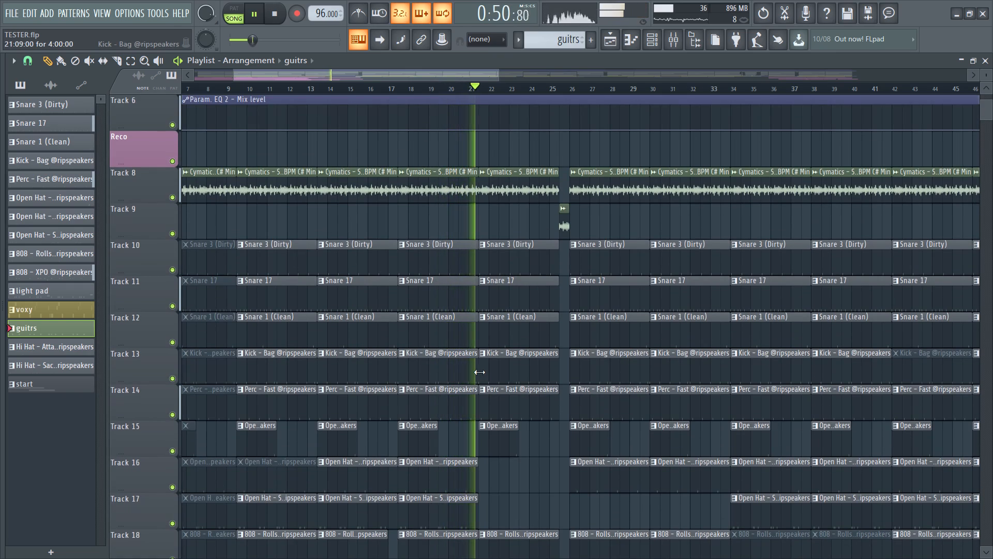
{"action": "scroll", "coordinate": [483, 377], "scroll_direction": "down", "scroll_amount": 5}
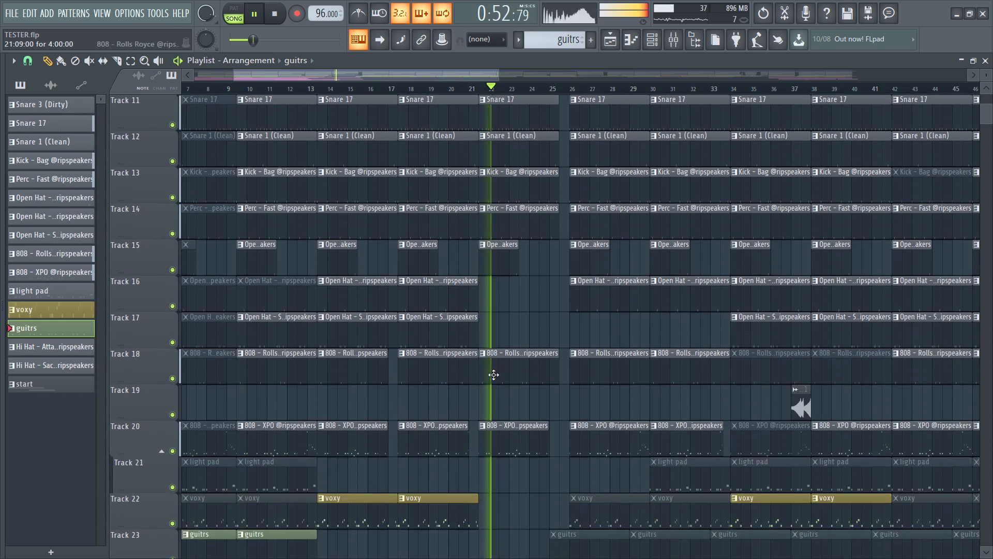
{"action": "scroll", "coordinate": [493, 375], "scroll_direction": "down", "scroll_amount": 3}
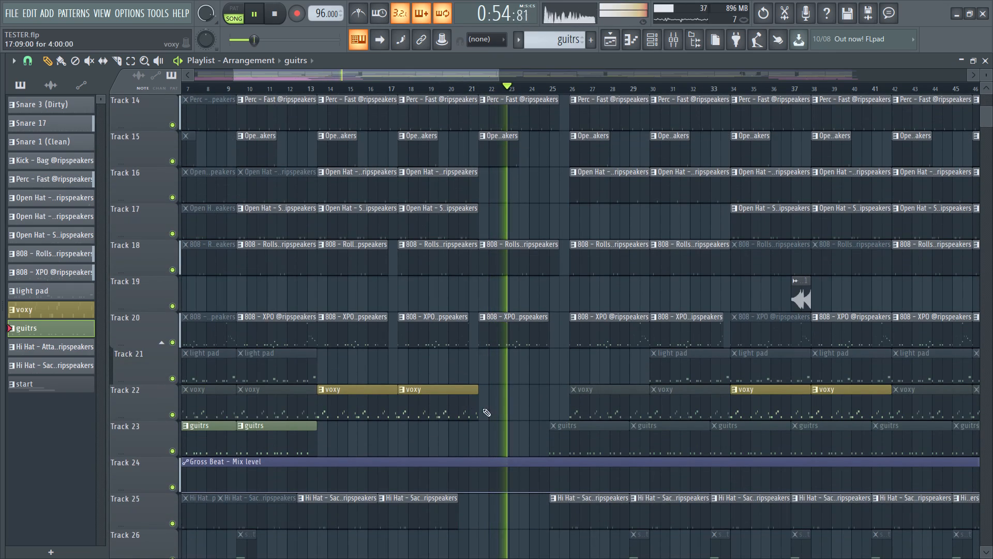
{"action": "scroll", "coordinate": [554, 398], "scroll_direction": "up", "scroll_amount": 2}
{"action": "scroll", "coordinate": [554, 400], "scroll_direction": "down", "scroll_amount": 2}
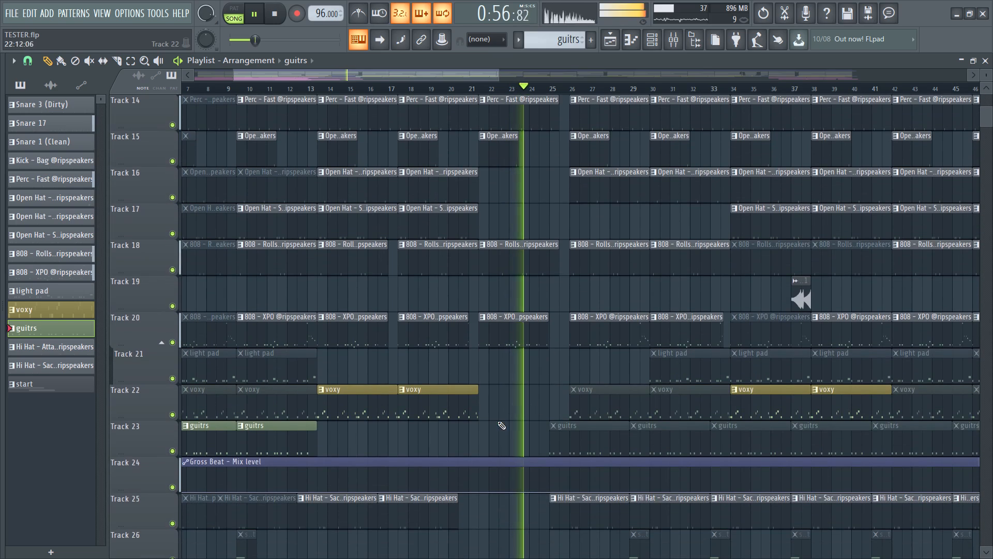
{"action": "left_click_drag", "start_coordinate": [477, 411], "coordinate": [475, 431]}
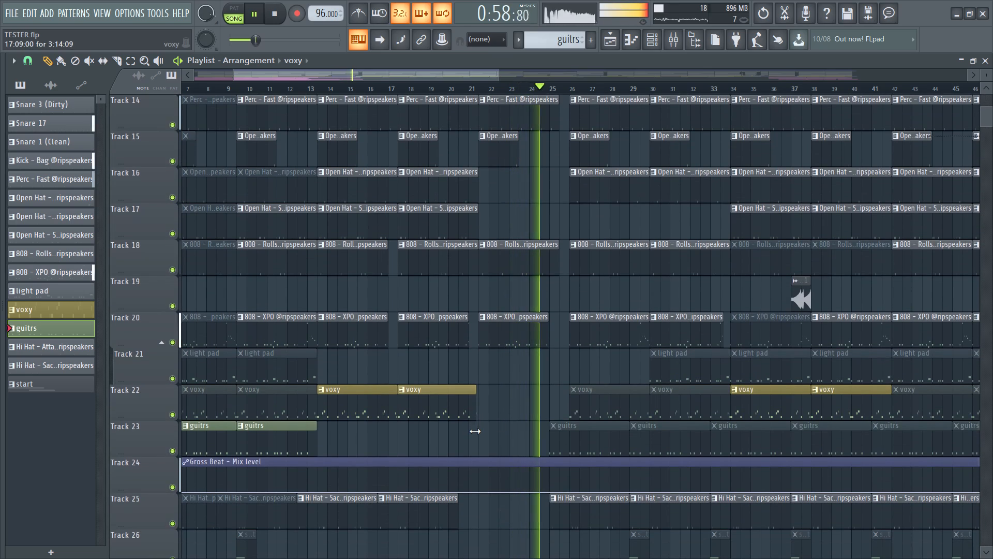
{"action": "left_click_drag", "start_coordinate": [475, 431], "coordinate": [474, 432]}
Trim the start of the Hi Hat - Sachee clip near bar 25 on Track 25 to 26:03:21, leaving a length of 2:13:03.
{"action": "scroll", "coordinate": [575, 407], "scroll_direction": "down", "scroll_amount": 2}
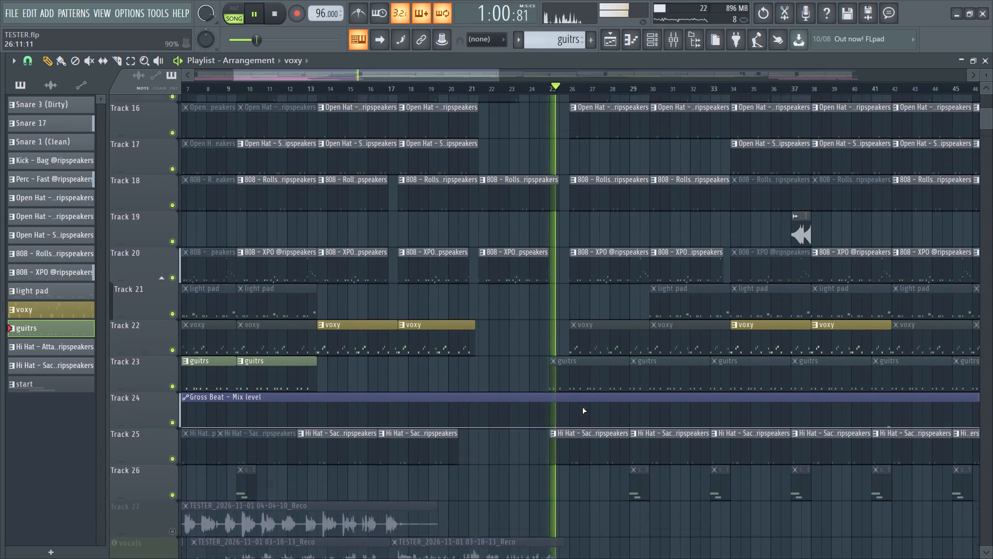
{"action": "scroll", "coordinate": [582, 407], "scroll_direction": "down", "scroll_amount": 1}
{"action": "left_click_drag", "start_coordinate": [457, 73], "coordinate": [495, 72]}
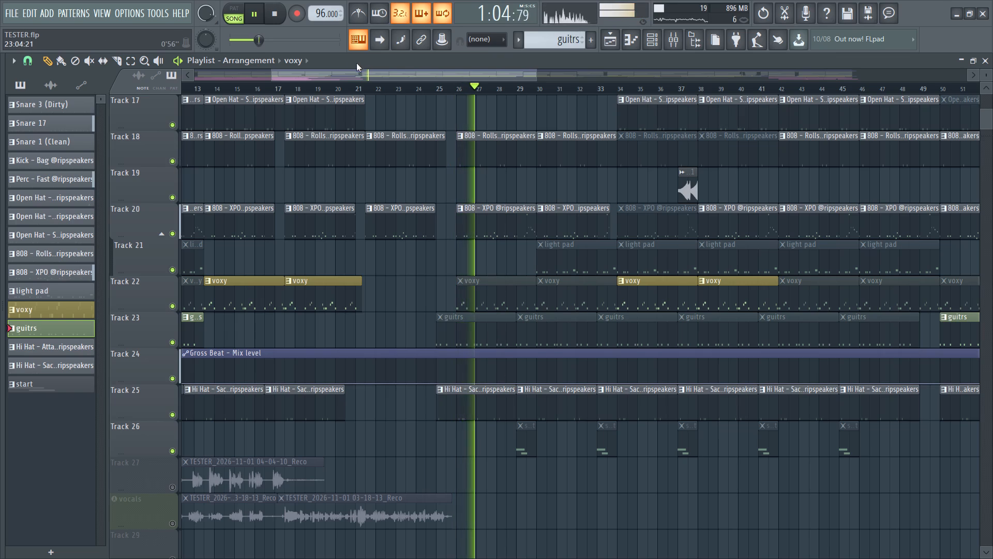
{"action": "left_click", "coordinate": [417, 87]}
{"action": "scroll", "coordinate": [433, 143], "scroll_direction": "up", "scroll_amount": 7}
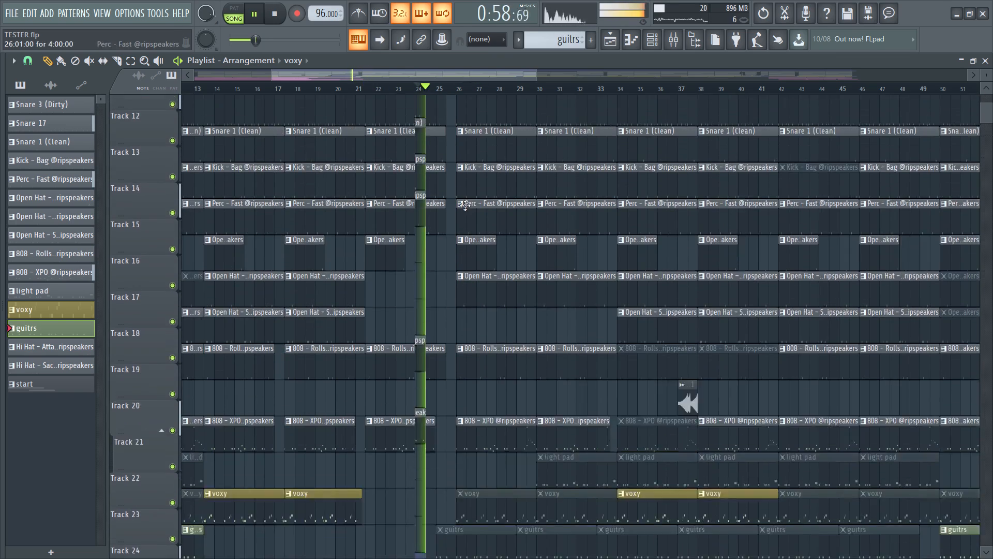
{"action": "scroll", "coordinate": [469, 243], "scroll_direction": "down", "scroll_amount": 5}
{"action": "scroll", "coordinate": [456, 443], "scroll_direction": "down", "scroll_amount": 2}
{"action": "left_click_drag", "start_coordinate": [441, 406], "coordinate": [456, 415]}
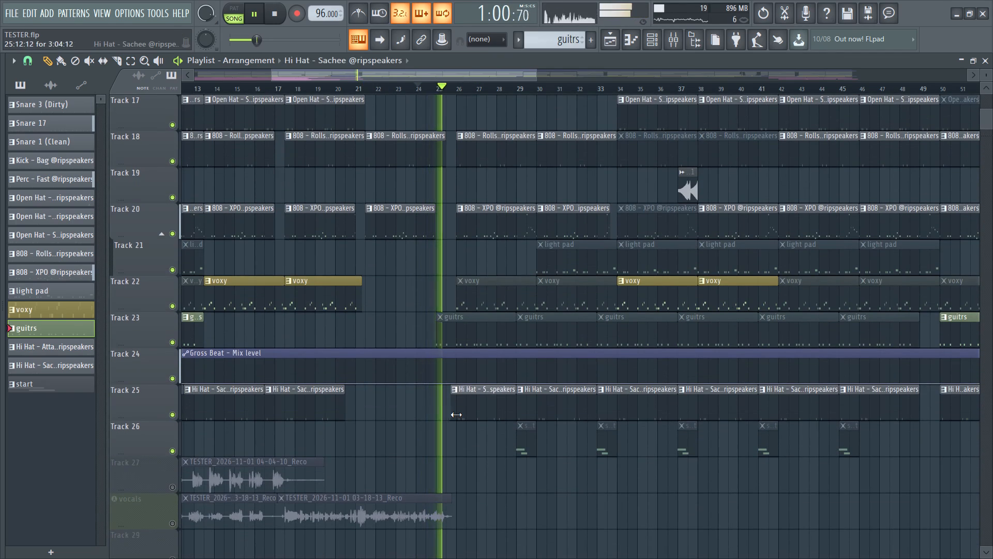
{"action": "left_click_drag", "start_coordinate": [456, 415], "coordinate": [465, 414]}
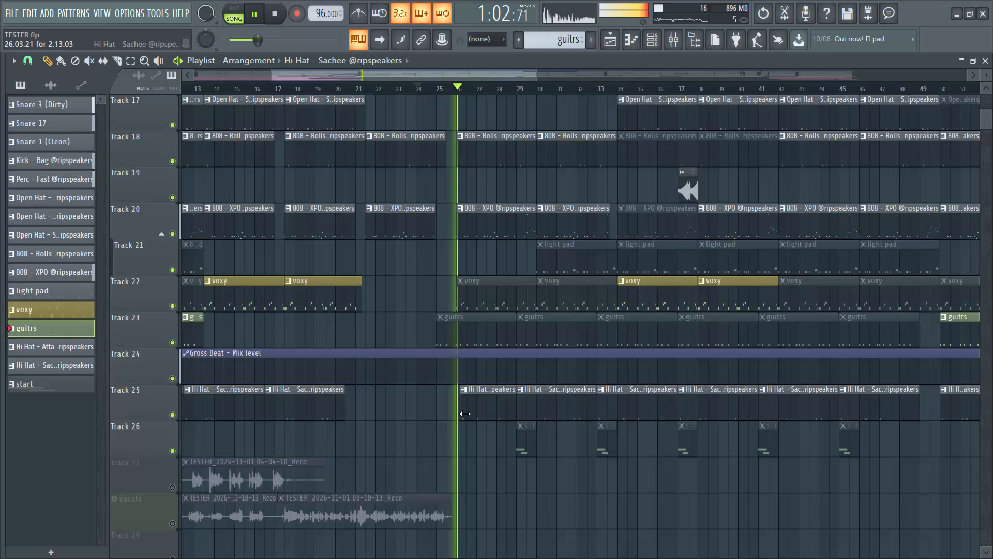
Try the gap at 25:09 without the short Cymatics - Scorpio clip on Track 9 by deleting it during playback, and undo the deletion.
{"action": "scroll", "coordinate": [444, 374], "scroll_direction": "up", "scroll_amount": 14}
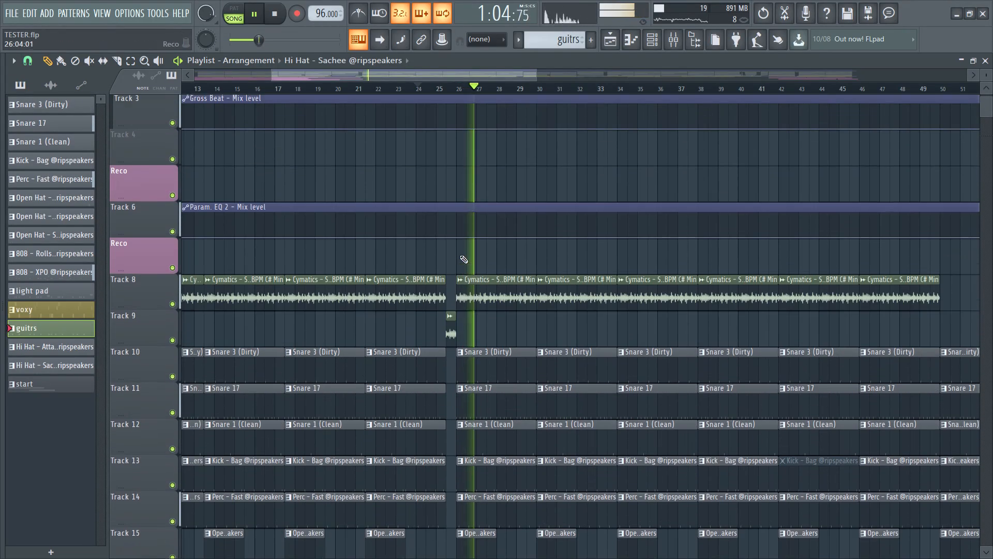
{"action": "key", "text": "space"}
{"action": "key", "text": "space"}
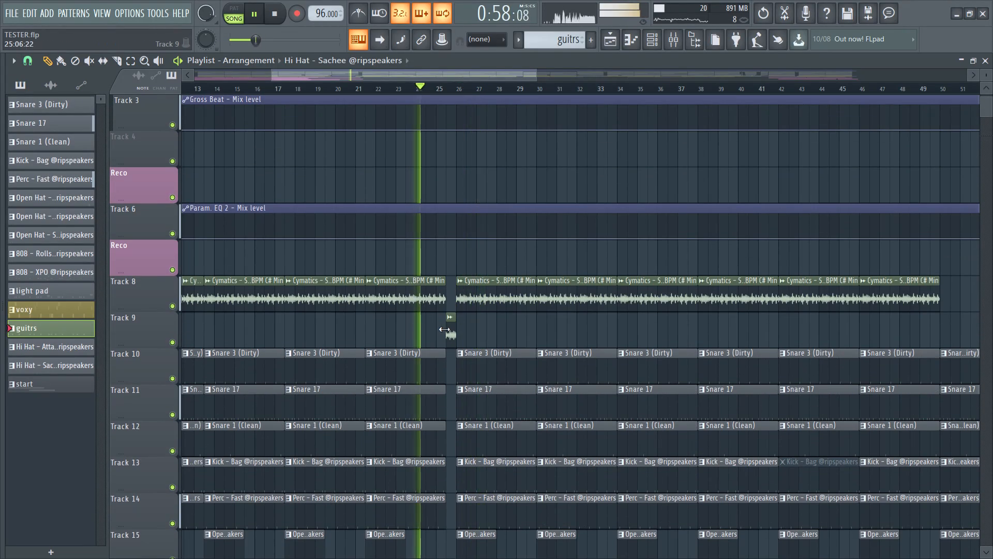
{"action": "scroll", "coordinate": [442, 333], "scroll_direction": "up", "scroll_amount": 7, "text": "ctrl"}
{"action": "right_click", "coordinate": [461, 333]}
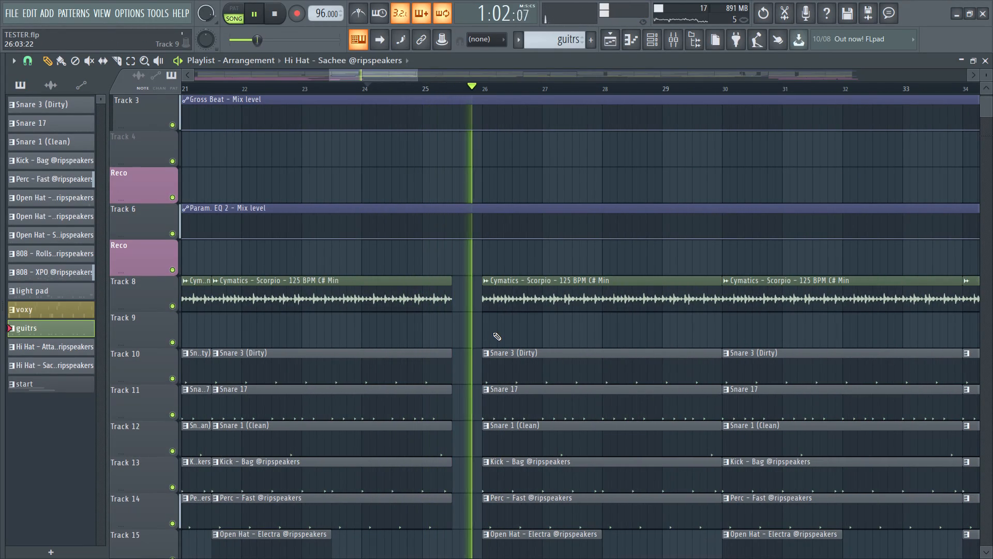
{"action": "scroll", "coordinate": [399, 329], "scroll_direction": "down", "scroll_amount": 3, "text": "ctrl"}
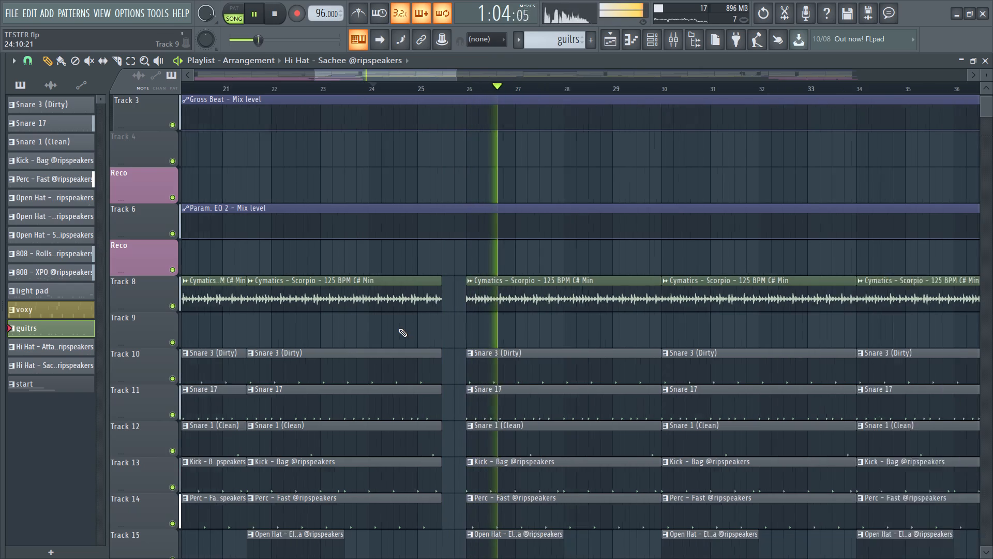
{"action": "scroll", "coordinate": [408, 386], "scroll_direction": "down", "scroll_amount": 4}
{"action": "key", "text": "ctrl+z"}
Replay the transition from bar 24 and make the short Cymatics - Scorpio clip at 25:09 on Track 9 unique as a sample.
{"action": "key", "text": "space"}
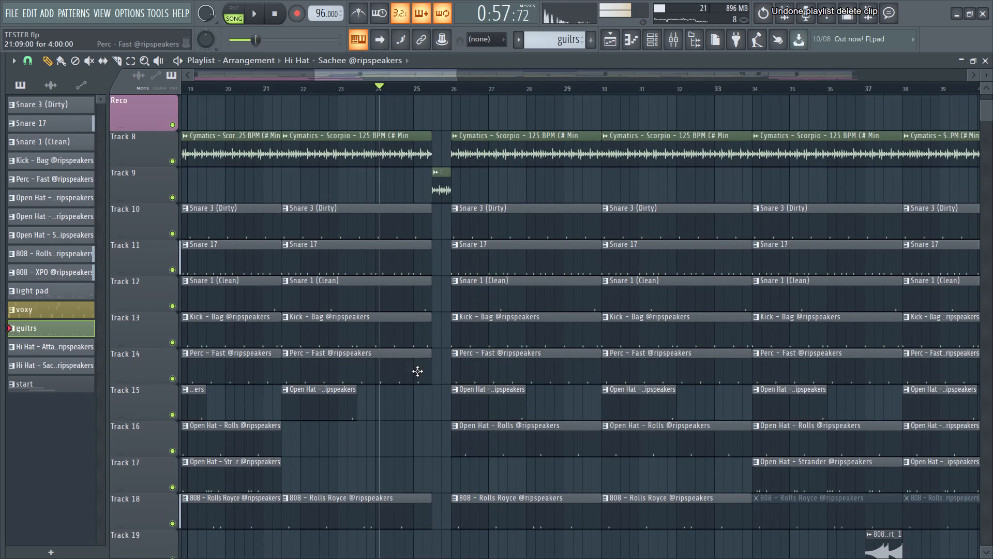
{"action": "key", "text": "space"}
{"action": "scroll", "coordinate": [431, 367], "scroll_direction": "down", "scroll_amount": 2}
{"action": "scroll", "coordinate": [415, 452], "scroll_direction": "down", "scroll_amount": 1}
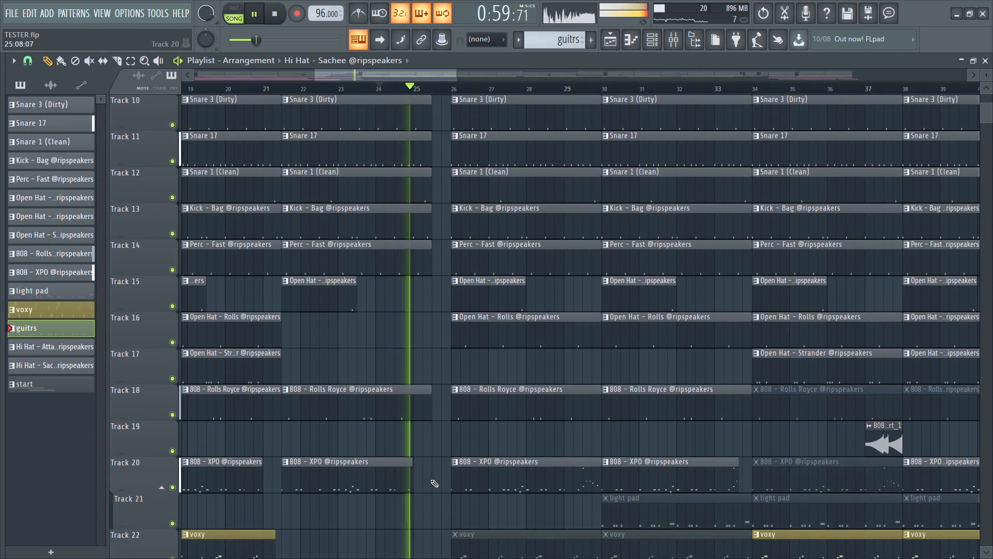
{"action": "scroll", "coordinate": [419, 377], "scroll_direction": "down", "scroll_amount": 2}
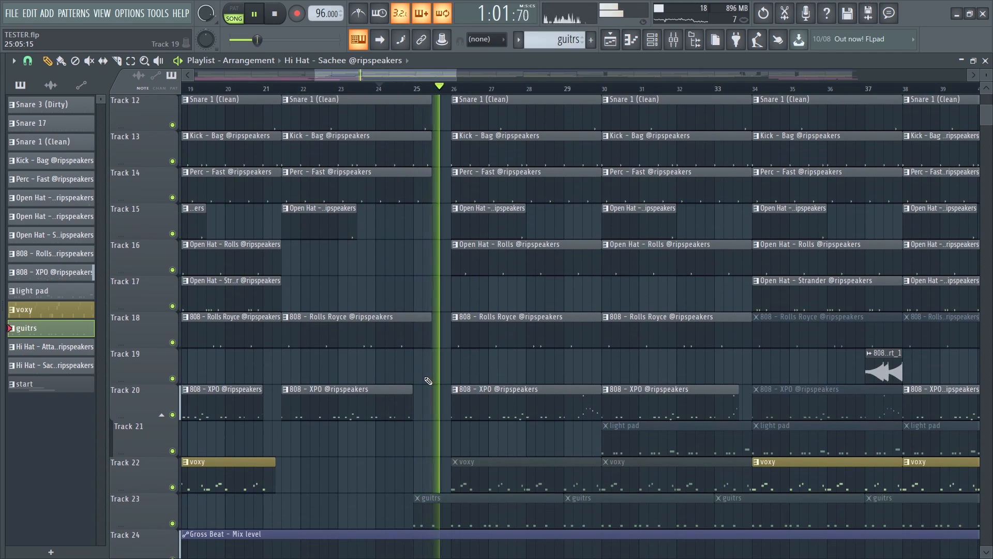
{"action": "scroll", "coordinate": [437, 406], "scroll_direction": "down", "scroll_amount": 3}
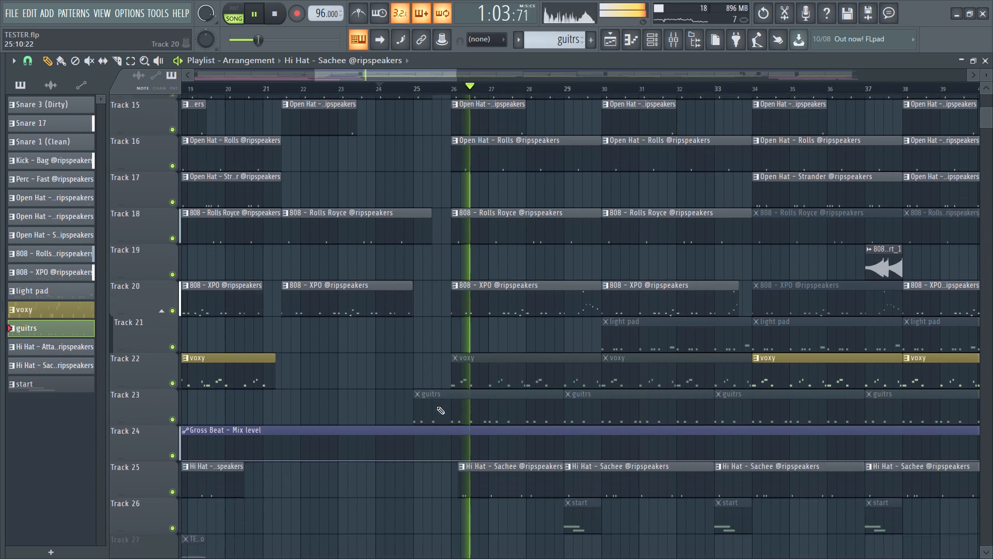
{"action": "scroll", "coordinate": [434, 406], "scroll_direction": "up", "scroll_amount": 11}
{"action": "scroll", "coordinate": [428, 323], "scroll_direction": "up", "scroll_amount": 4, "text": "ctrl"}
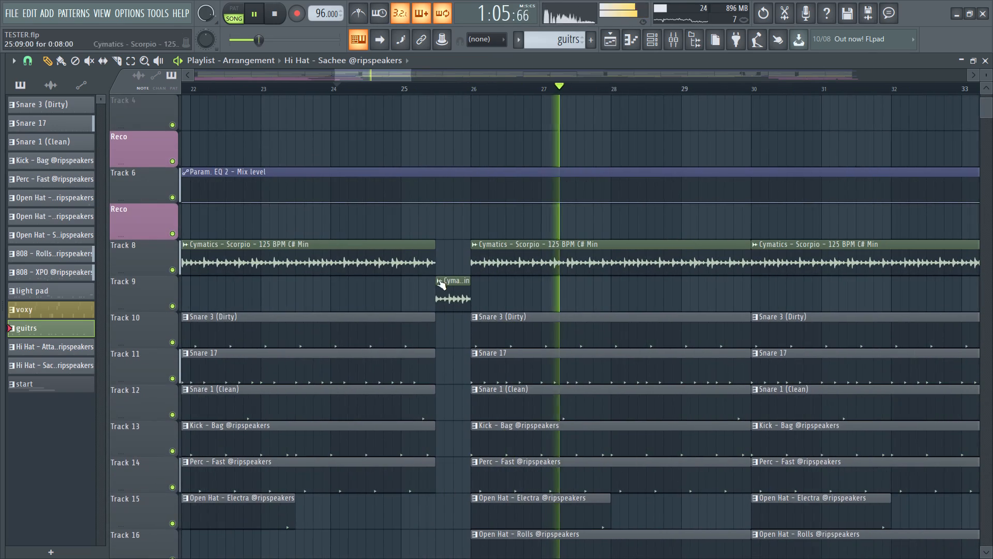
{"action": "right_click", "coordinate": [440, 284]}
{"action": "left_click", "coordinate": [562, 308]}
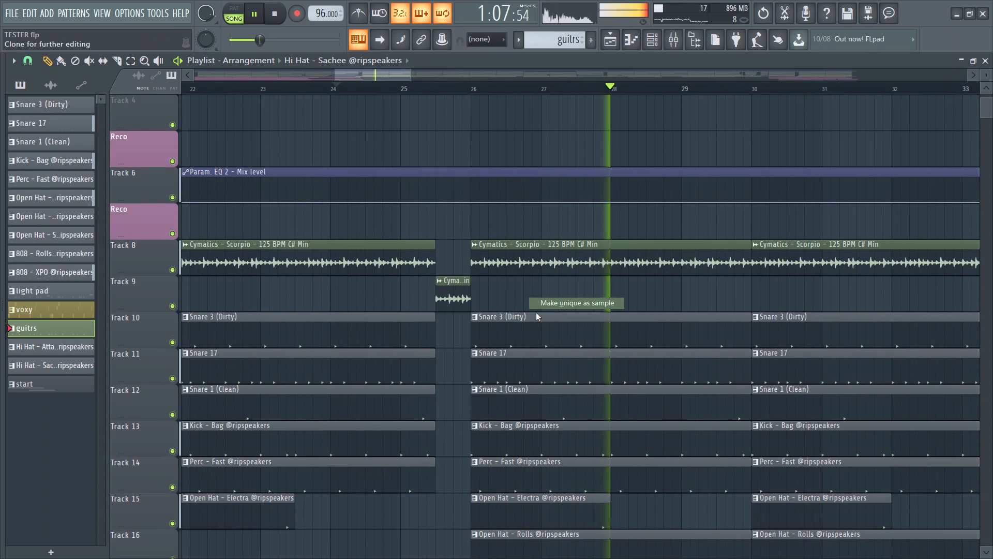
{"action": "left_click", "coordinate": [970, 8]}
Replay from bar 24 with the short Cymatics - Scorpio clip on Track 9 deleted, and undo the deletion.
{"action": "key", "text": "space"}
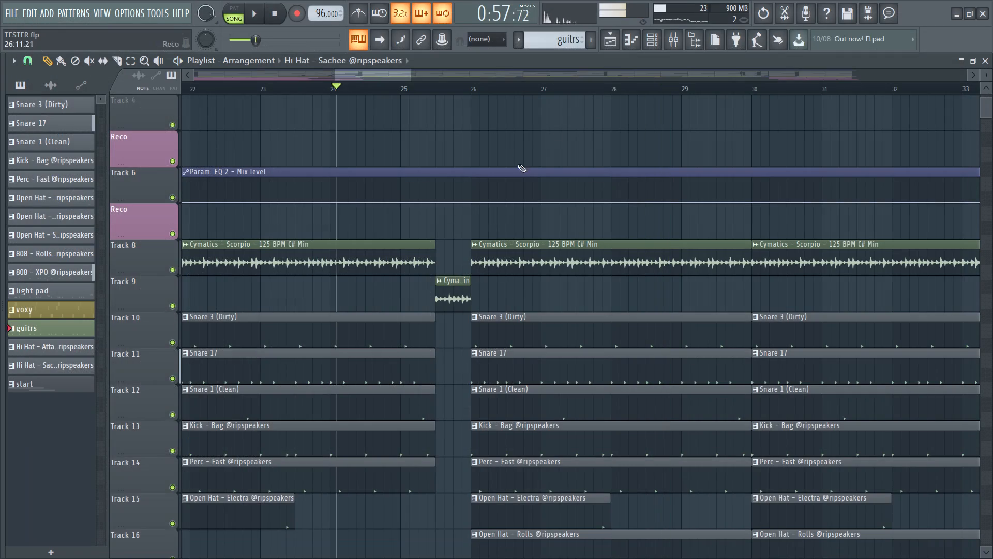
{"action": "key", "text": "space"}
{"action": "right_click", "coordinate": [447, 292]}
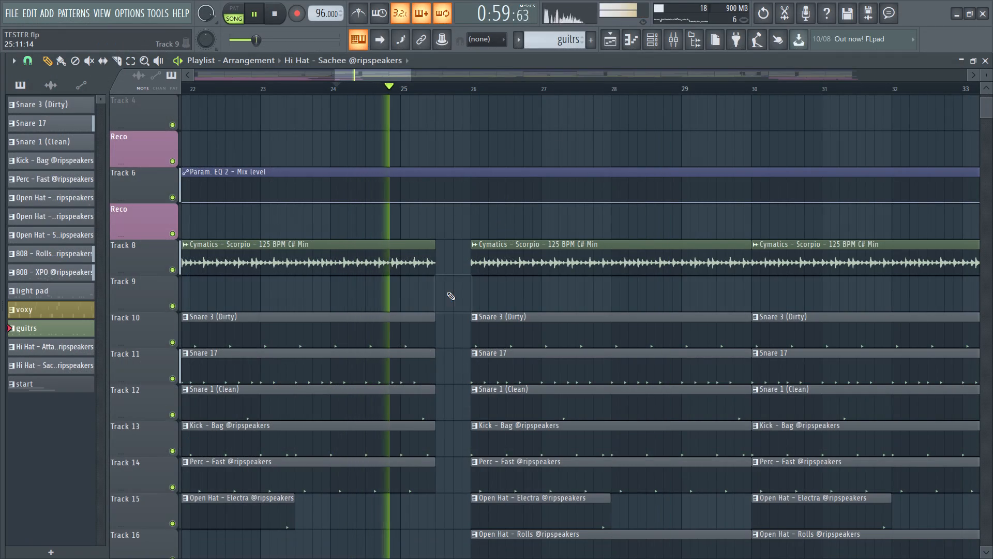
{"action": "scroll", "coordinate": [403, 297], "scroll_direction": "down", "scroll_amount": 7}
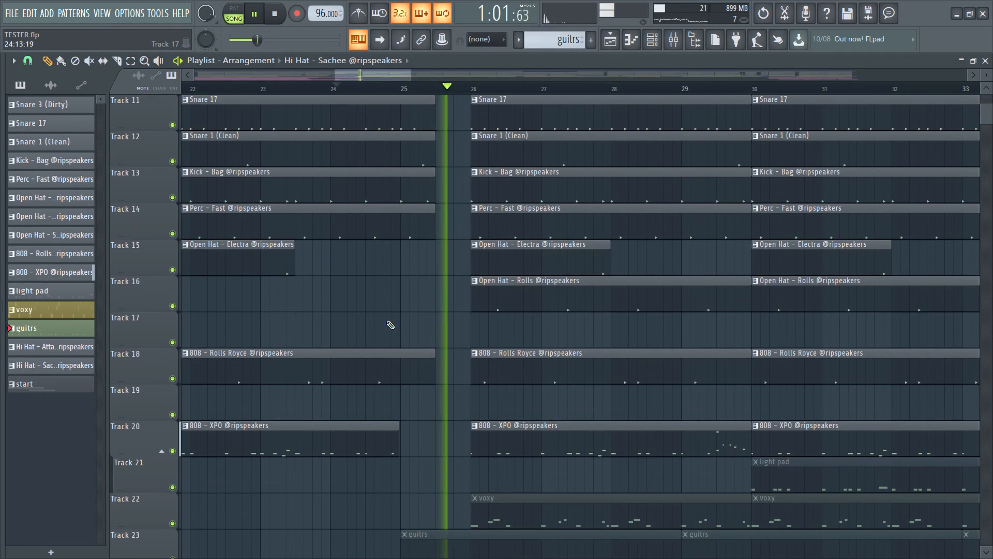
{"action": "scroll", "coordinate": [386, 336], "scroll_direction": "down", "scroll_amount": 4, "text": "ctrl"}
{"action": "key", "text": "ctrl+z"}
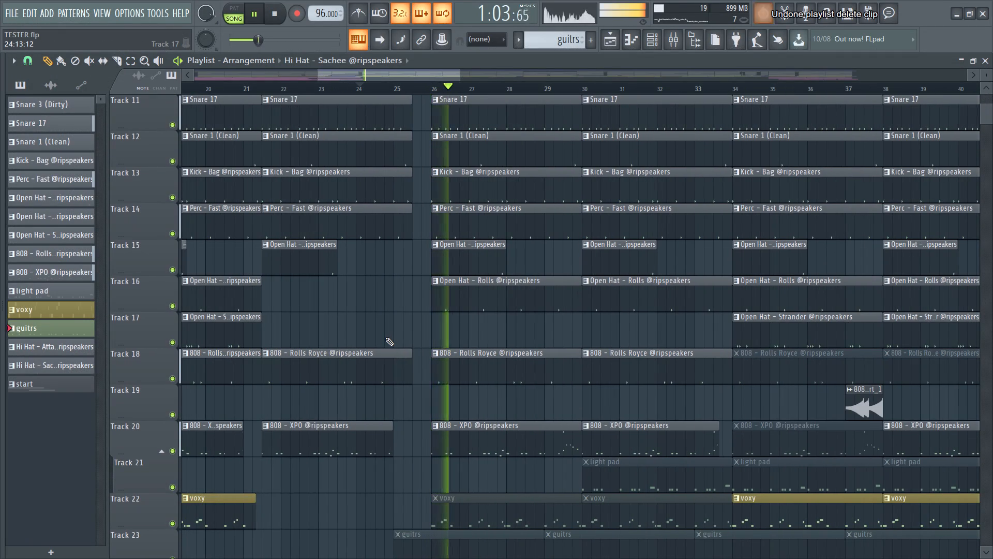
Pick up the existing start (consolidated) audio clip from Track 2 and place a copy at 25:08:18 on the Reco track below Track 4.
{"action": "scroll", "coordinate": [386, 335], "scroll_direction": "up", "scroll_amount": 9}
{"action": "scroll", "coordinate": [399, 291], "scroll_direction": "down", "scroll_amount": 4, "text": "ctrl"}
{"action": "scroll", "coordinate": [396, 285], "scroll_direction": "up", "scroll_amount": 3}
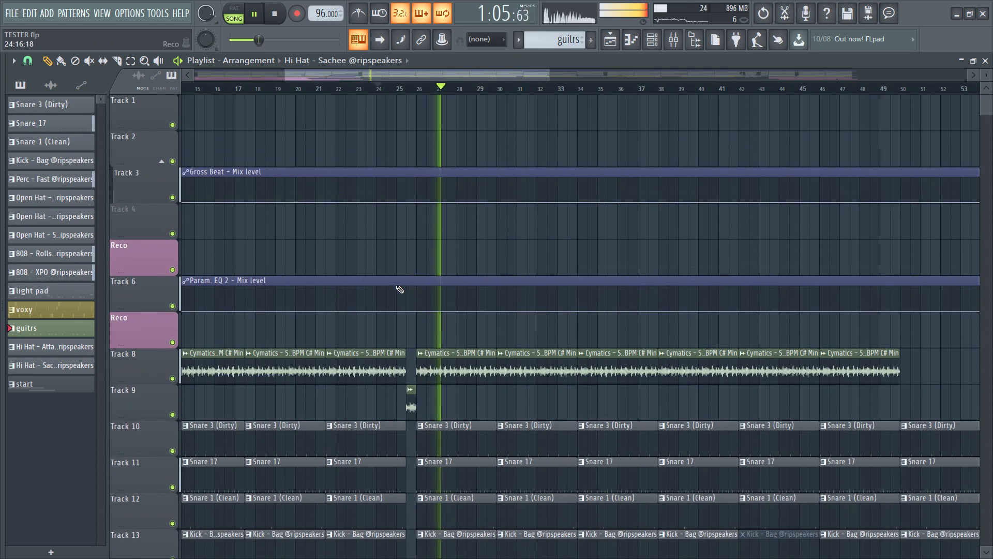
{"action": "scroll", "coordinate": [372, 285], "scroll_direction": "down", "scroll_amount": 5, "text": "ctrl"}
{"action": "left_click", "coordinate": [746, 151]}
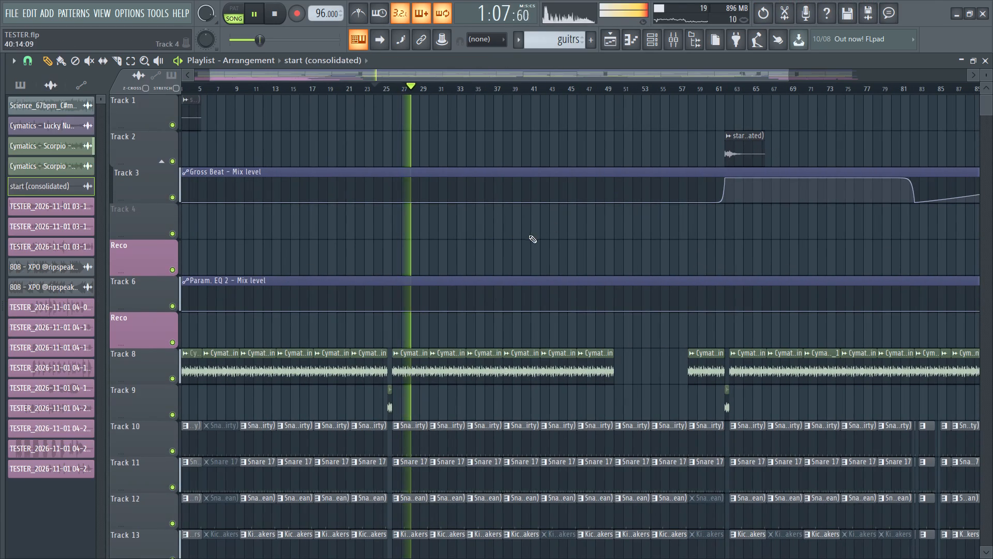
{"action": "key", "text": "space"}
{"action": "key", "text": "space"}
{"action": "scroll", "coordinate": [384, 250], "scroll_direction": "up", "scroll_amount": 12, "text": "ctrl"}
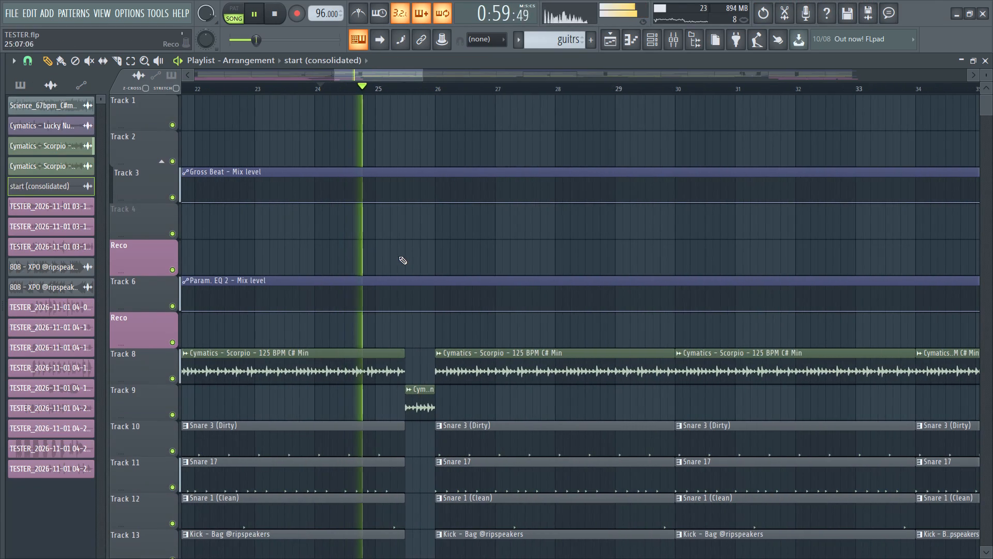
{"action": "left_click", "coordinate": [402, 256]}
{"action": "left_click", "coordinate": [433, 254]}
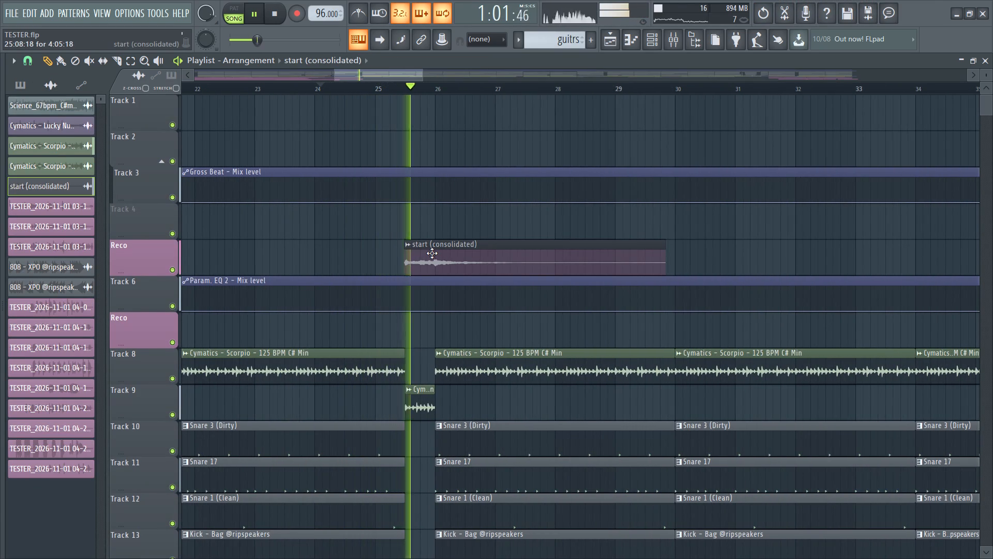
Select the new start (consolidated) clip and move it up three tracks to Track 2, keeping its time position.
{"action": "left_click", "coordinate": [431, 247], "text": "ctrl"}
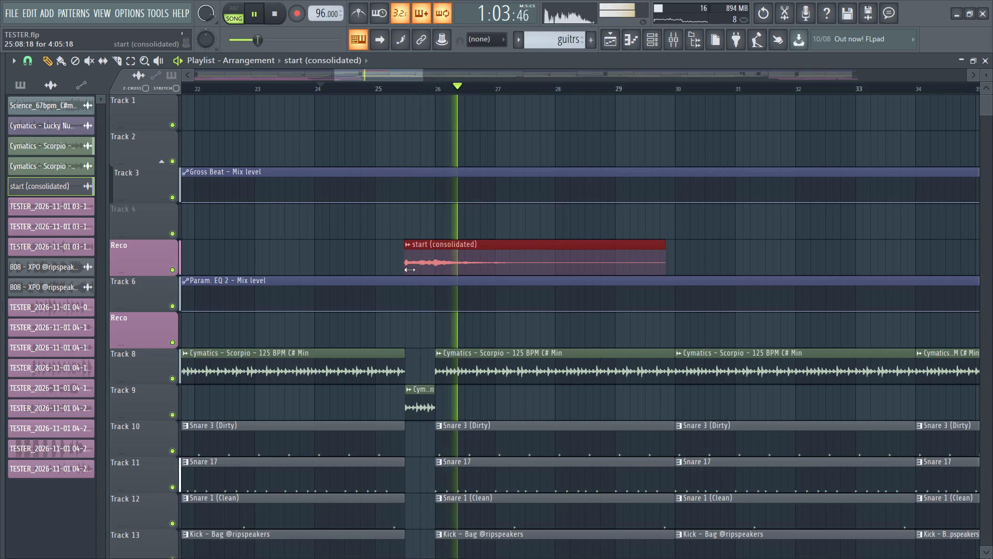
{"action": "key", "text": "shift+Up"}
{"action": "key", "text": "shift+Up"}
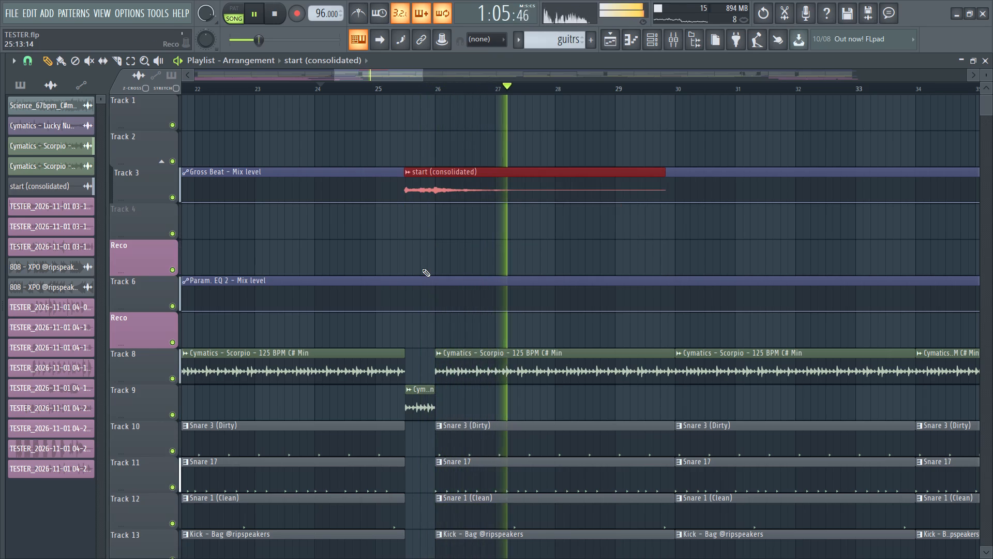
{"action": "key", "text": "shift+Up"}
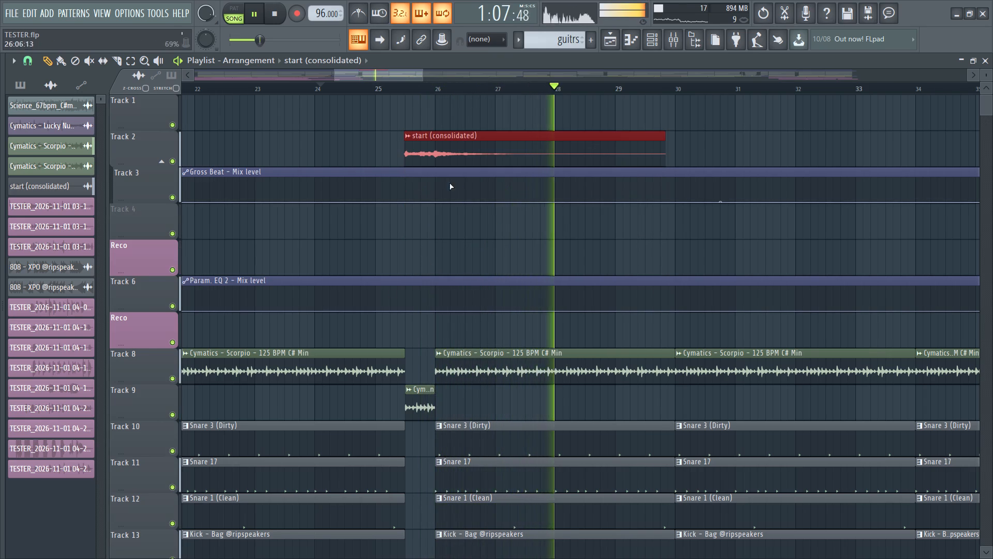
Replay the transition from bar 24, restart playback from bar 17 and review the tracks leading into the bar 25 break.
{"action": "scroll", "coordinate": [451, 184], "scroll_direction": "down", "scroll_amount": 3, "text": "ctrl"}
{"action": "key", "text": "space"}
{"action": "key", "text": "space"}
{"action": "scroll", "coordinate": [347, 202], "scroll_direction": "down", "scroll_amount": 5}
{"action": "scroll", "coordinate": [300, 176], "scroll_direction": "down", "scroll_amount": 5, "text": "ctrl"}
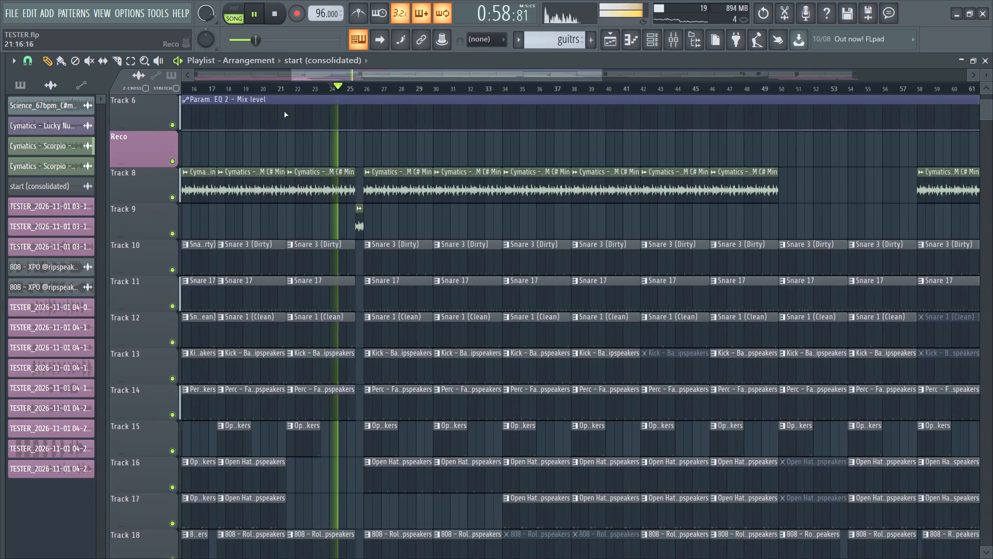
{"action": "left_click", "coordinate": [210, 87], "text": "ctrl"}
{"action": "left_click", "coordinate": [211, 91]}
{"action": "scroll", "coordinate": [206, 167], "scroll_direction": "down", "scroll_amount": 5, "text": "ctrl"}
{"action": "scroll", "coordinate": [180, 358], "scroll_direction": "down", "scroll_amount": 4}
{"action": "scroll", "coordinate": [176, 334], "scroll_direction": "up", "scroll_amount": 6, "text": "ctrl"}
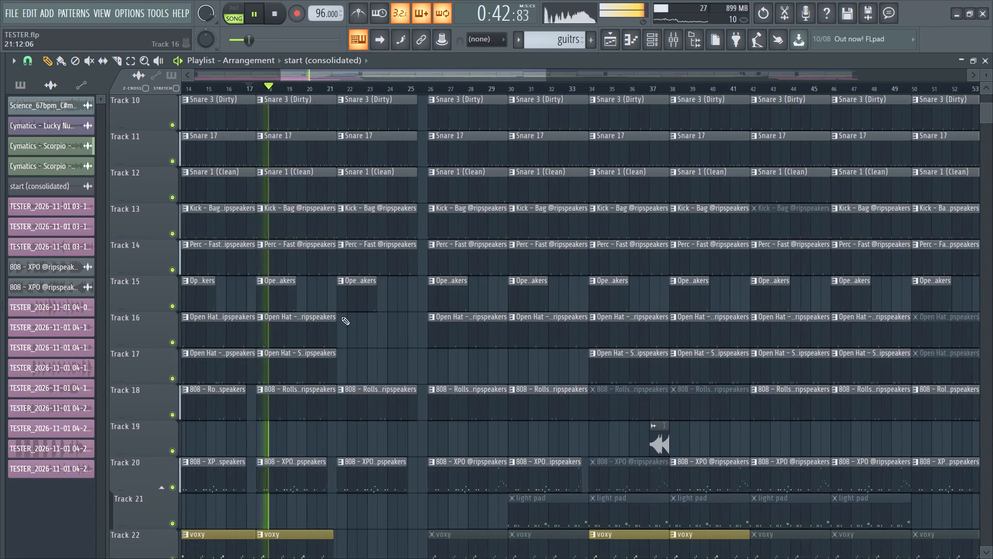
{"action": "scroll", "coordinate": [335, 311], "scroll_direction": "up", "scroll_amount": 4}
{"action": "scroll", "coordinate": [339, 318], "scroll_direction": "up", "scroll_amount": 7, "text": "ctrl"}
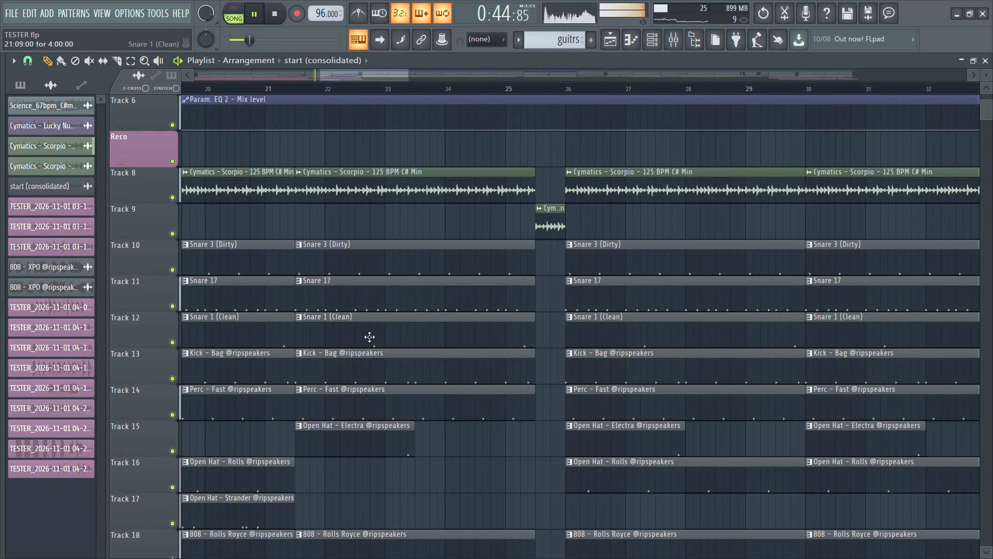
{"action": "scroll", "coordinate": [428, 327], "scroll_direction": "up", "scroll_amount": 3}
{"action": "scroll", "coordinate": [474, 240], "scroll_direction": "up", "scroll_amount": 3}
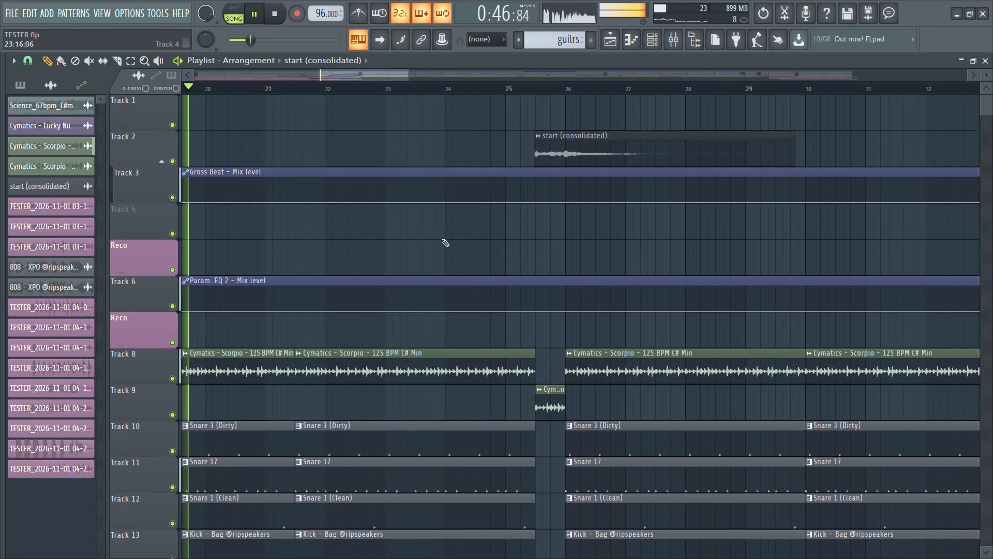
Delete the 808 - XPO clip starting at 21:09 on Track 20.
{"action": "scroll", "coordinate": [420, 245], "scroll_direction": "down", "scroll_amount": 6}
{"action": "scroll", "coordinate": [205, 284], "scroll_direction": "down", "scroll_amount": 3}
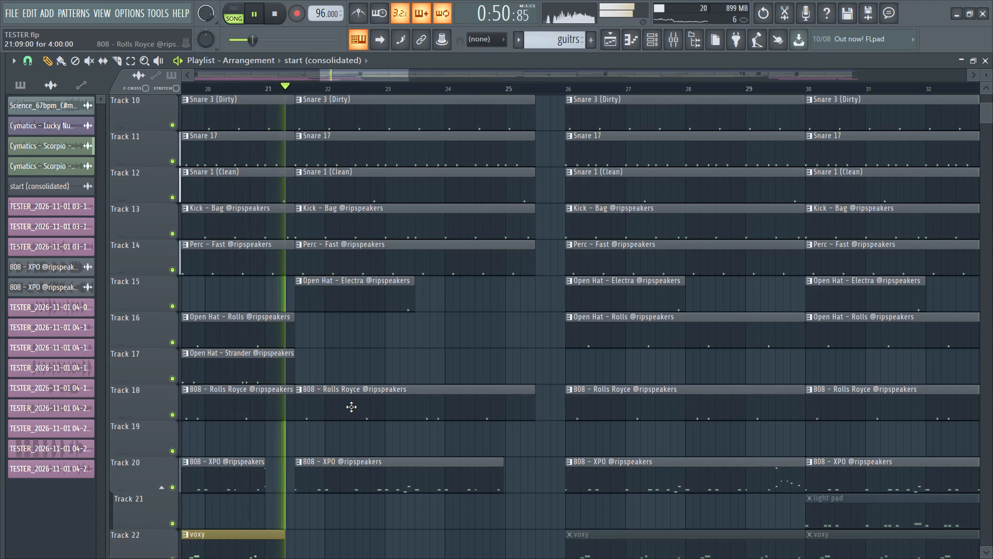
{"action": "right_click", "coordinate": [344, 486]}
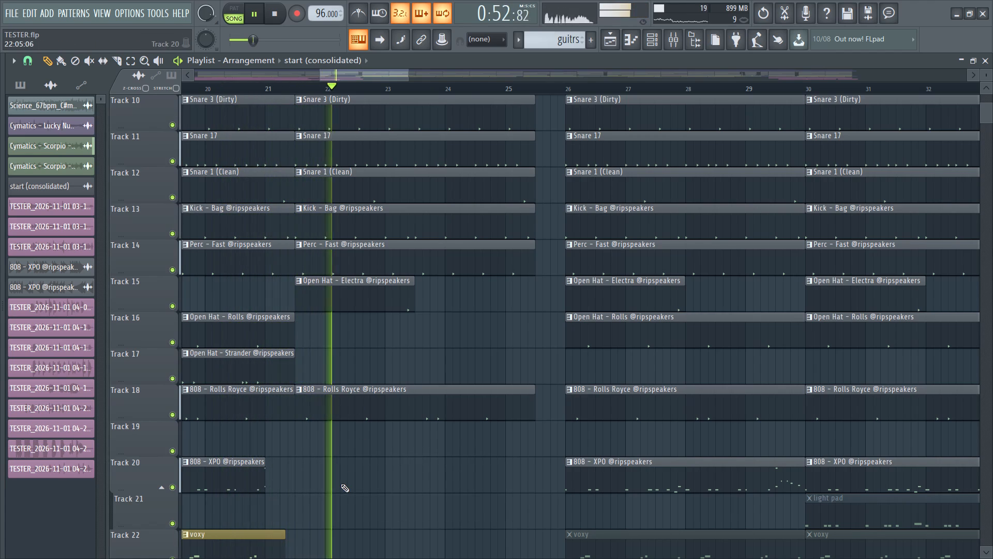